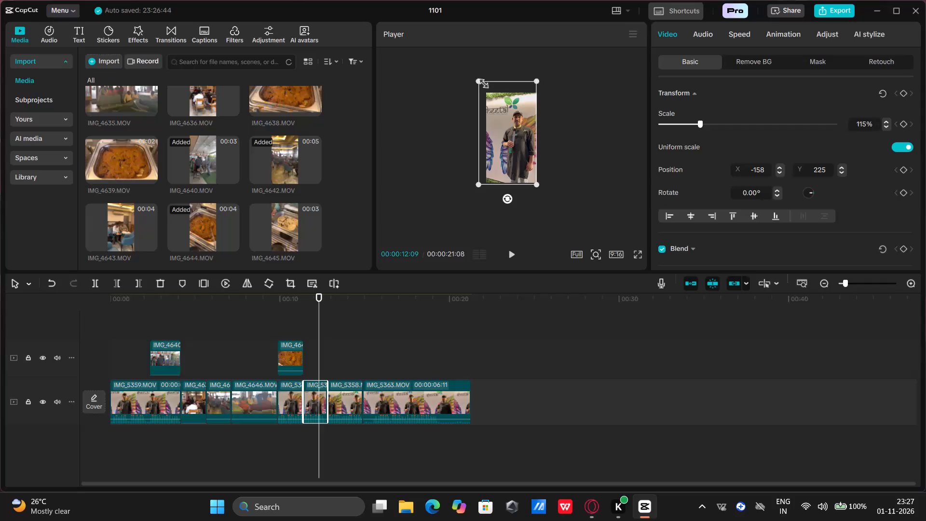
Reframe the selected clip around the 12-second mark to 136% scale, positioned at X -390, Y 305.
drag(477, 78, 468, 73)
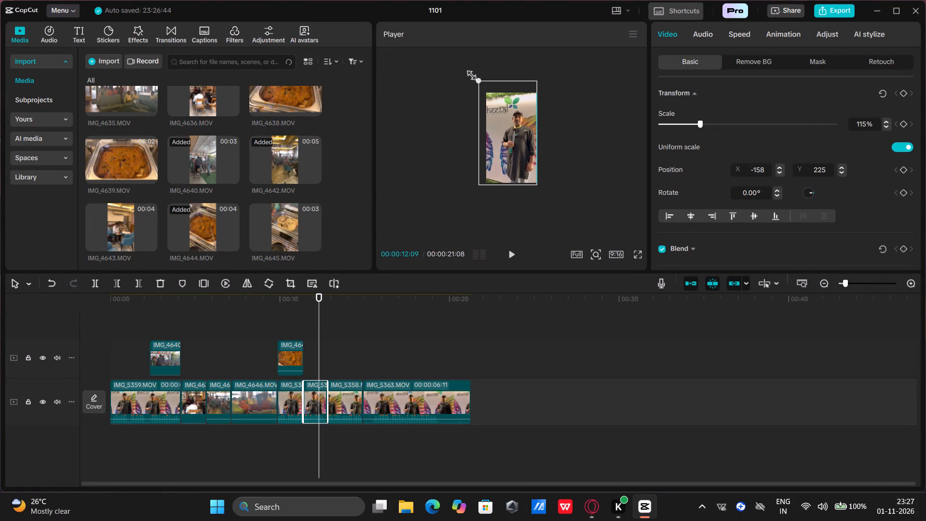
drag(468, 73, 485, 91)
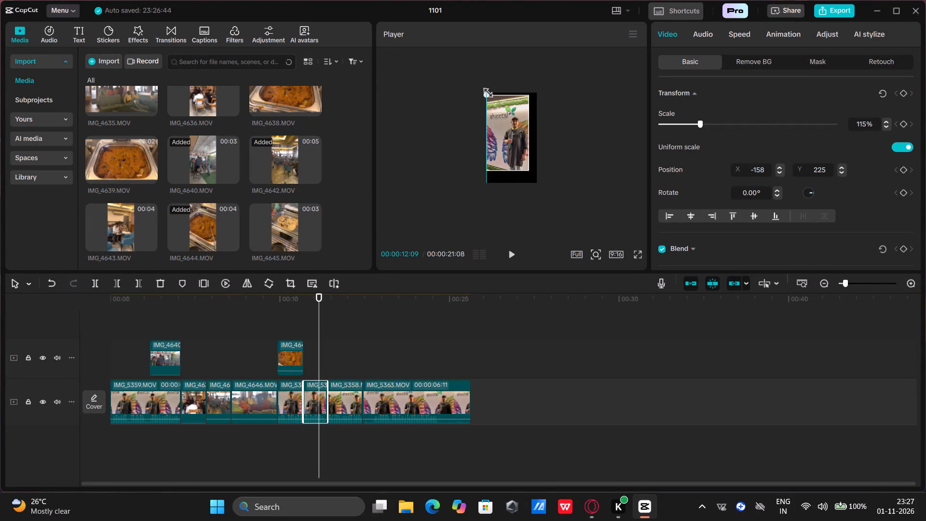
drag(485, 91, 483, 82)
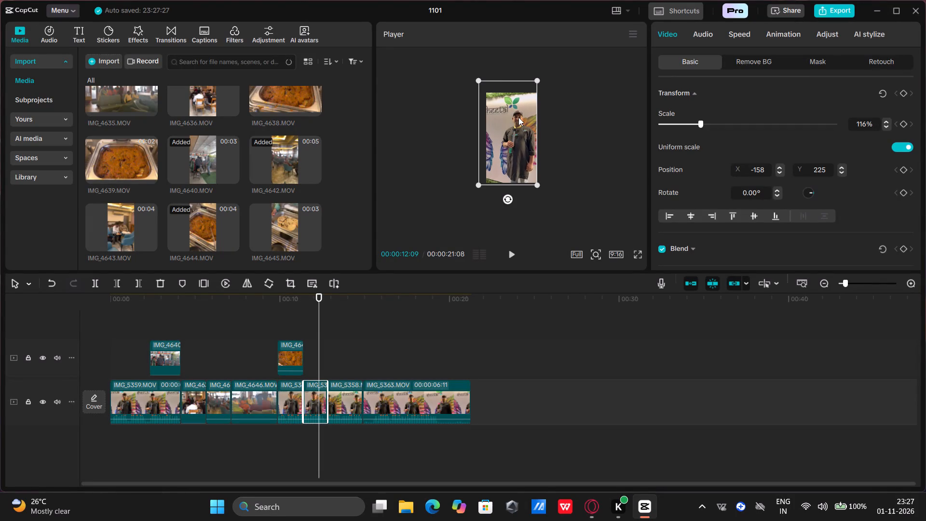
drag(517, 117, 511, 116)
drag(531, 75, 532, 75)
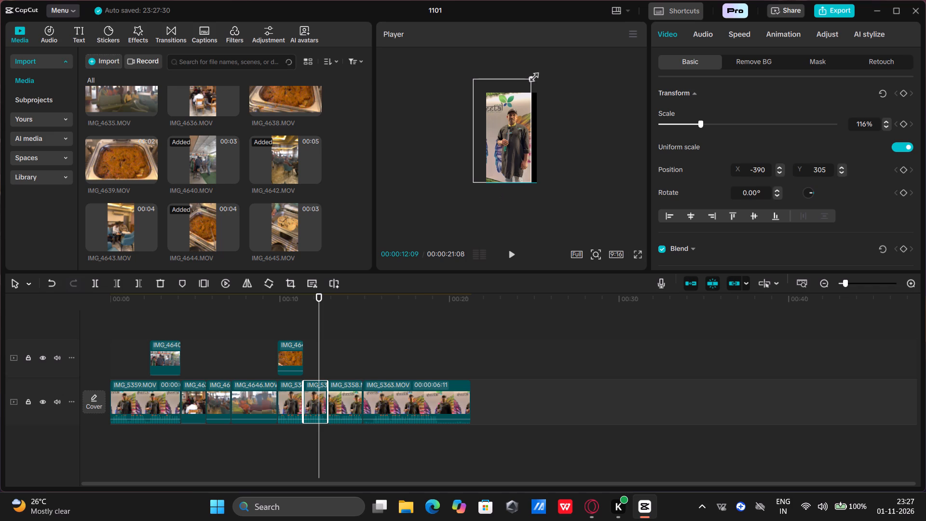
drag(532, 75, 540, 71)
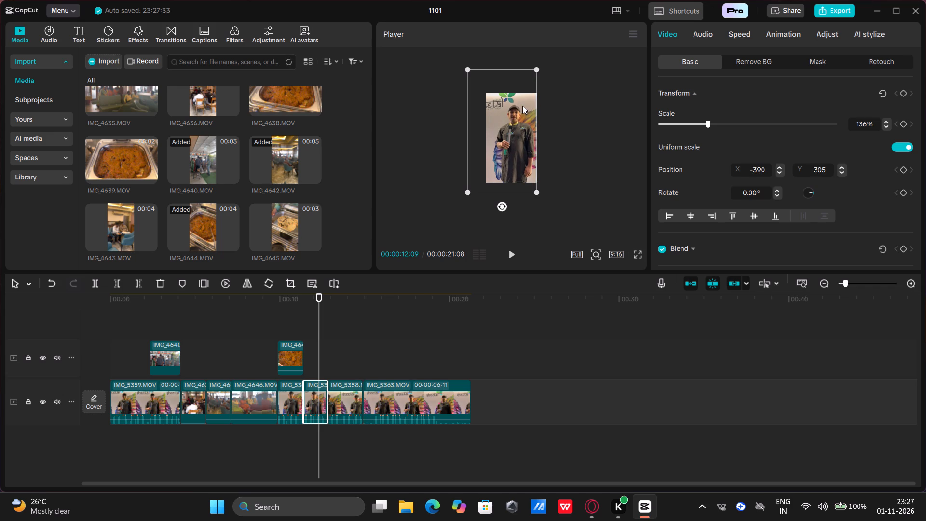
ctrl+scroll(522, 106, up, 2)
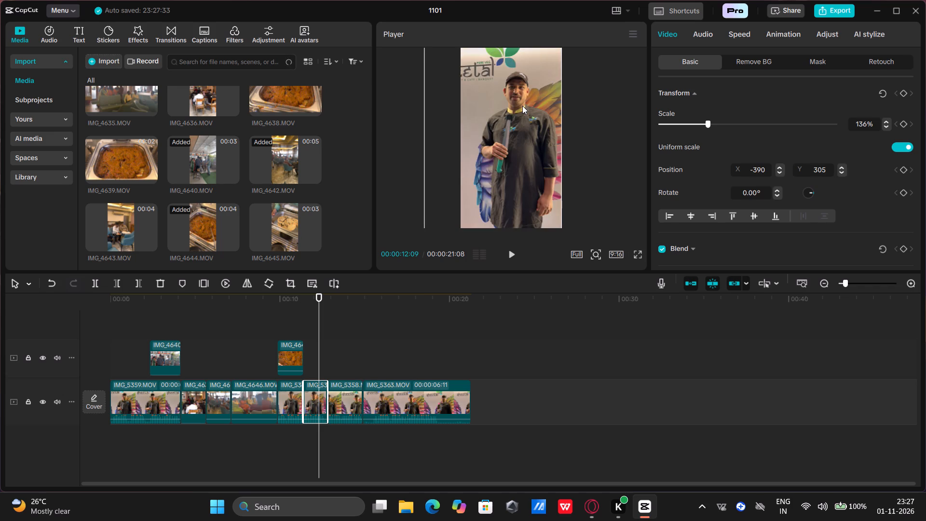
Play back the reframed clip and the following IMG_5358 clip to compare their framing.
click(513, 251)
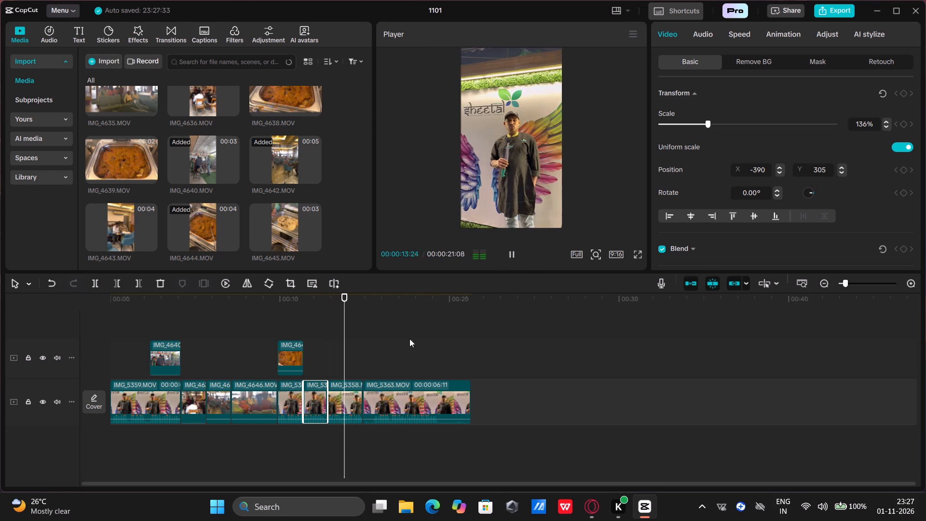
click(340, 403)
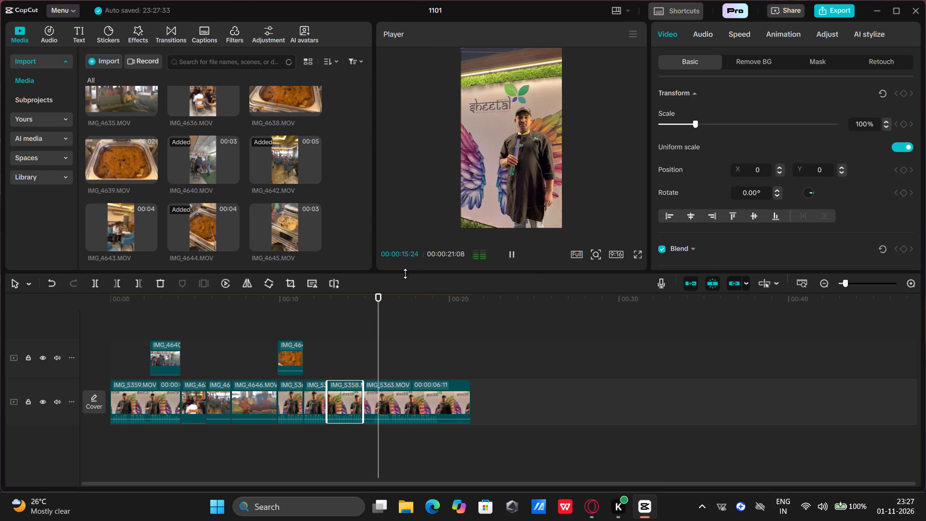
click(317, 347)
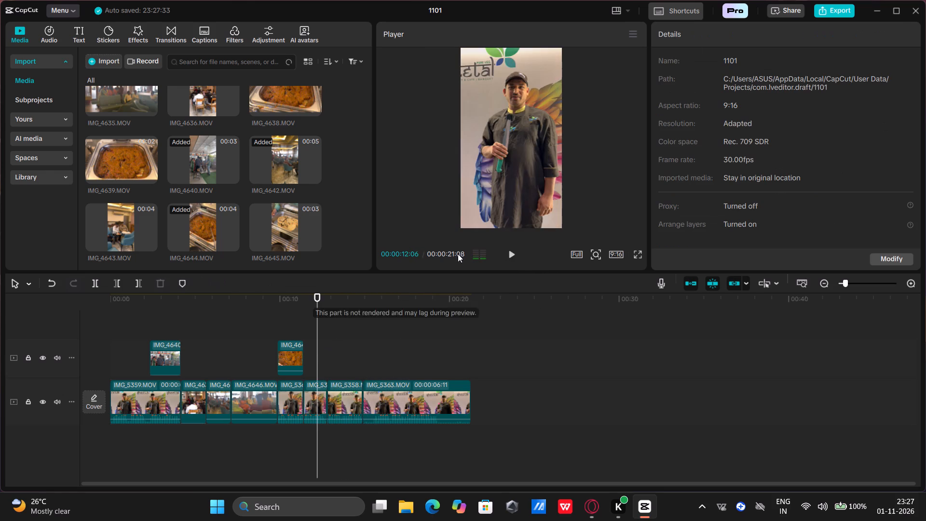
click(513, 256)
click(512, 250)
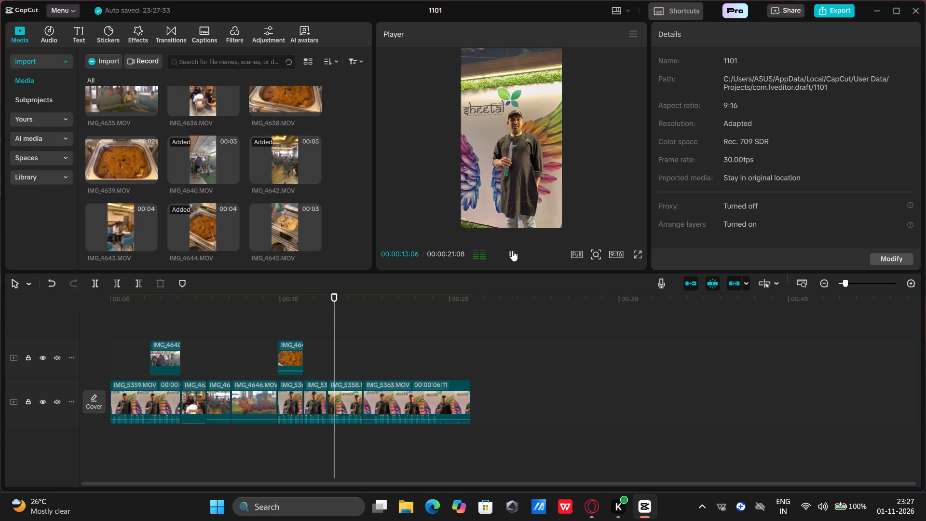
right_click(519, 177)
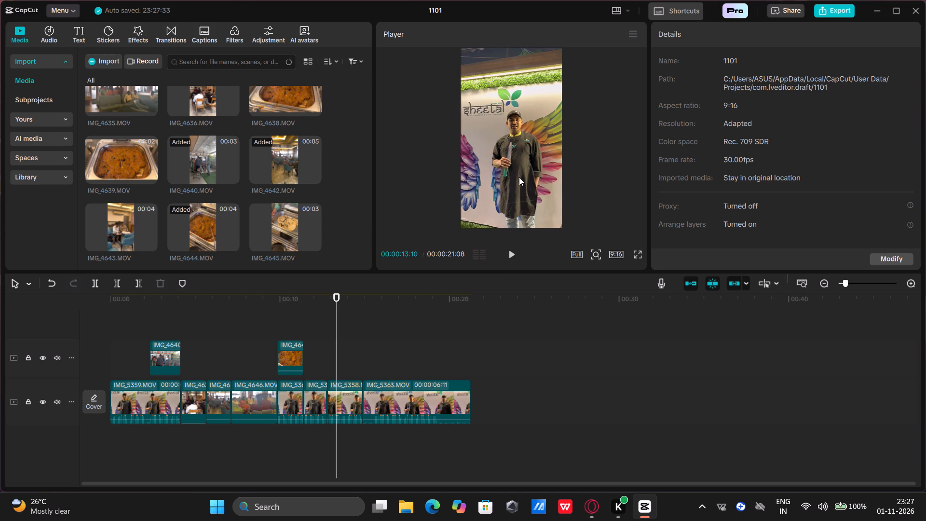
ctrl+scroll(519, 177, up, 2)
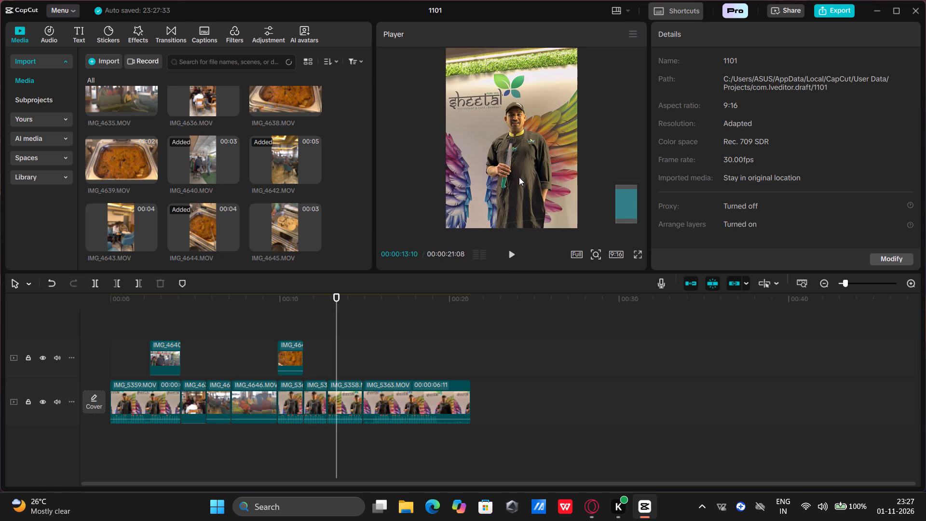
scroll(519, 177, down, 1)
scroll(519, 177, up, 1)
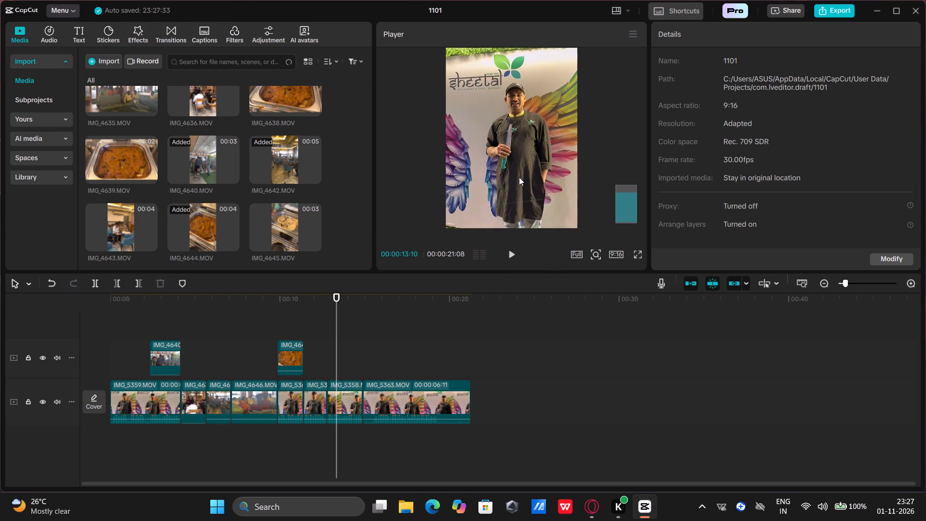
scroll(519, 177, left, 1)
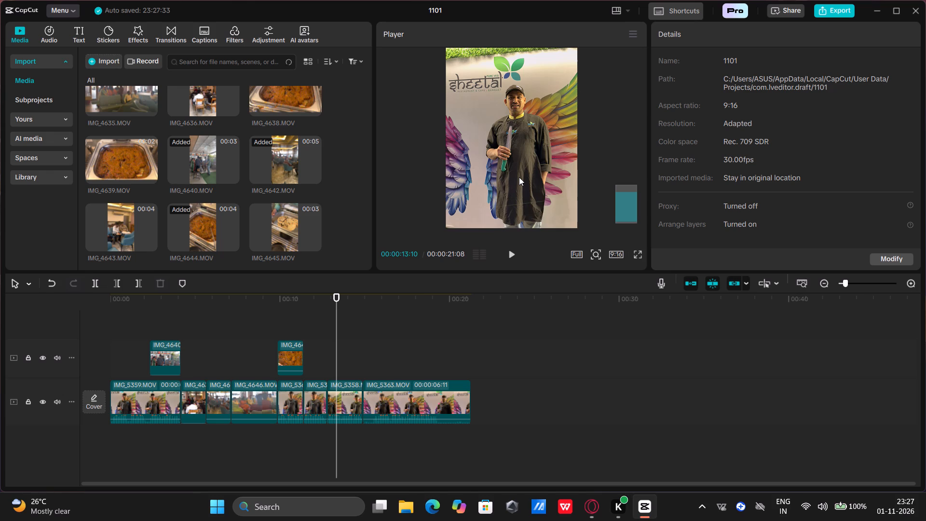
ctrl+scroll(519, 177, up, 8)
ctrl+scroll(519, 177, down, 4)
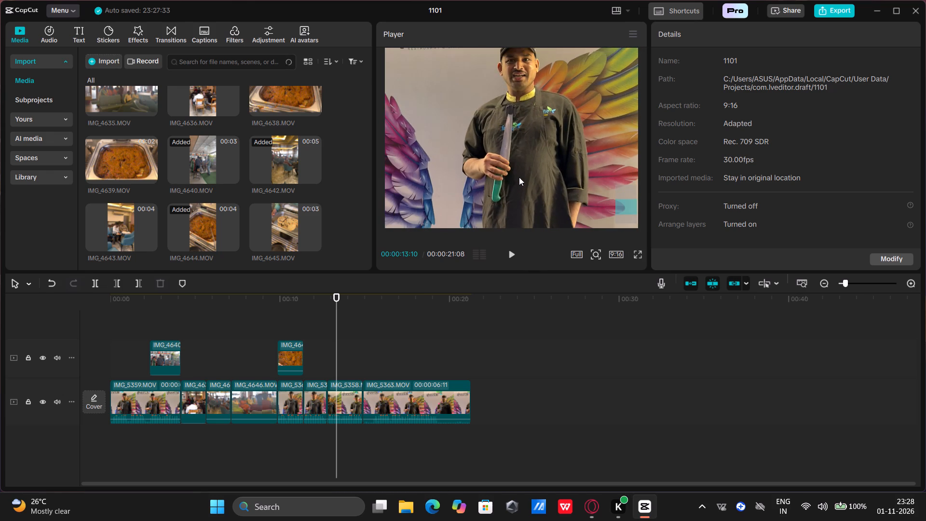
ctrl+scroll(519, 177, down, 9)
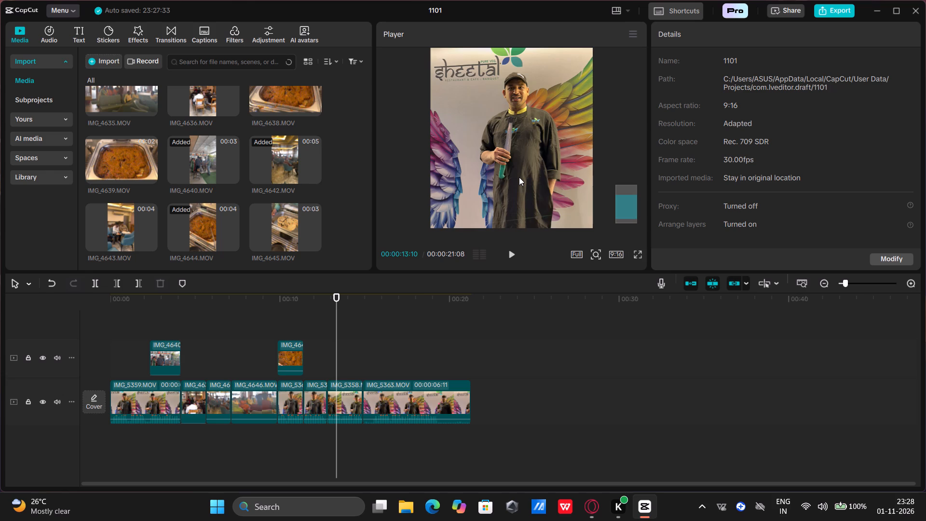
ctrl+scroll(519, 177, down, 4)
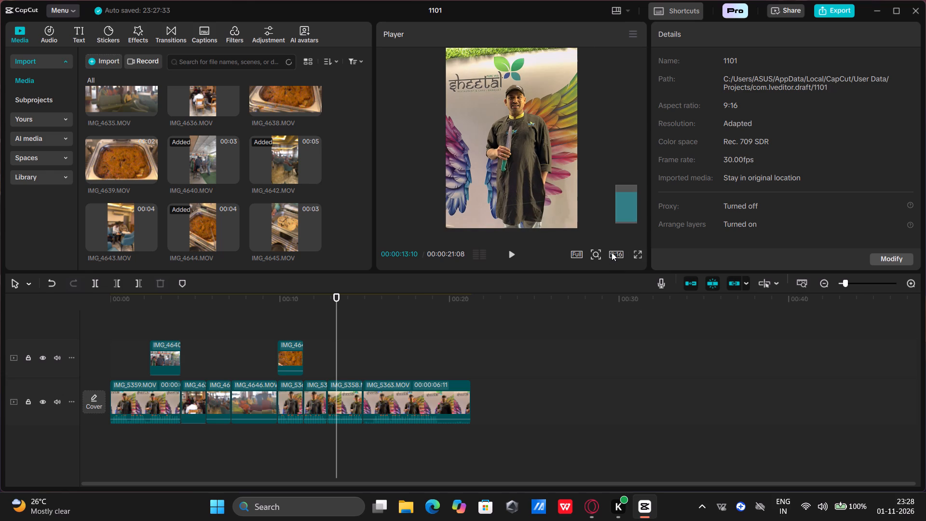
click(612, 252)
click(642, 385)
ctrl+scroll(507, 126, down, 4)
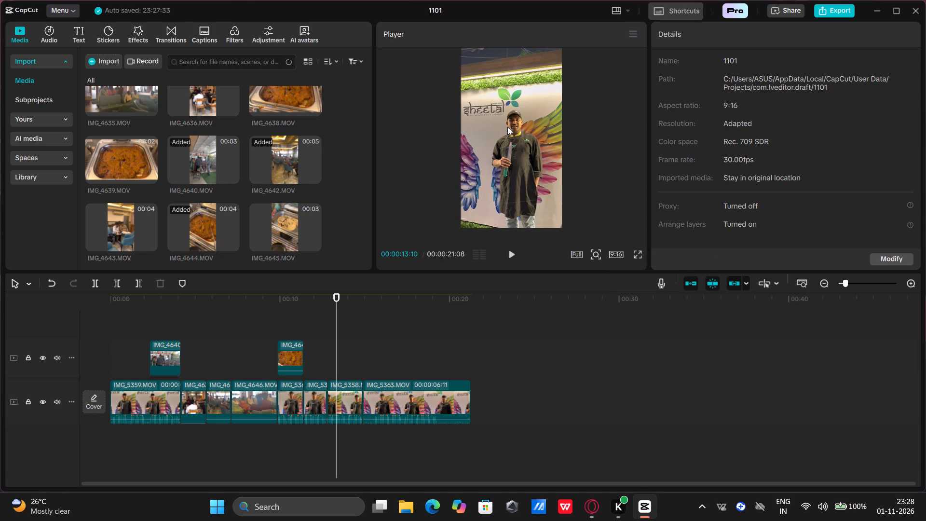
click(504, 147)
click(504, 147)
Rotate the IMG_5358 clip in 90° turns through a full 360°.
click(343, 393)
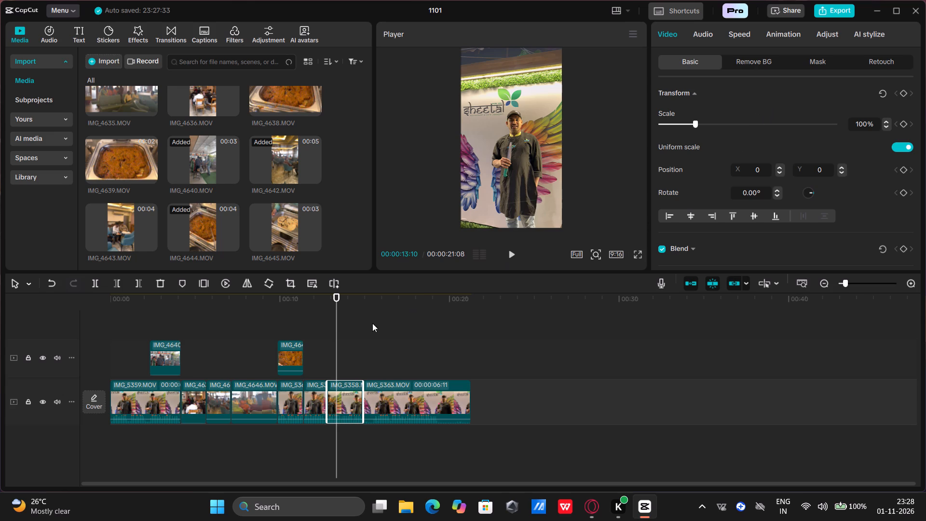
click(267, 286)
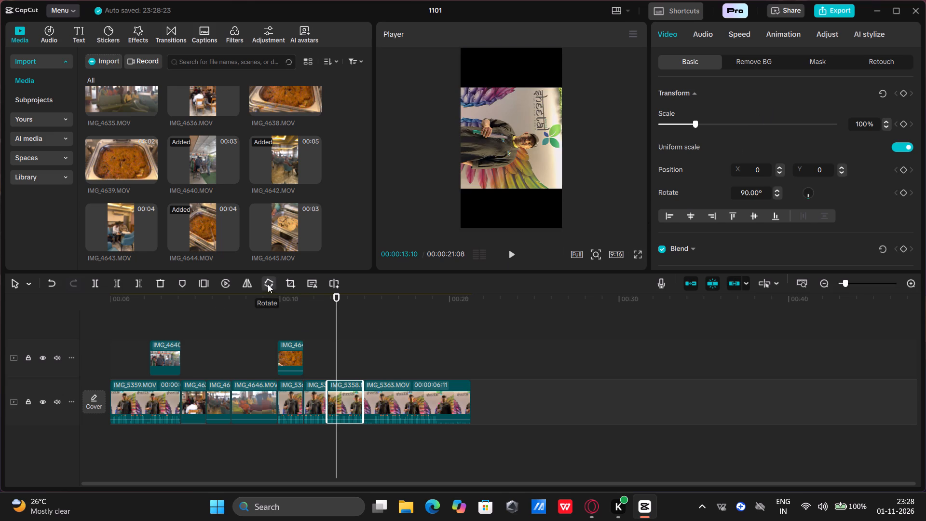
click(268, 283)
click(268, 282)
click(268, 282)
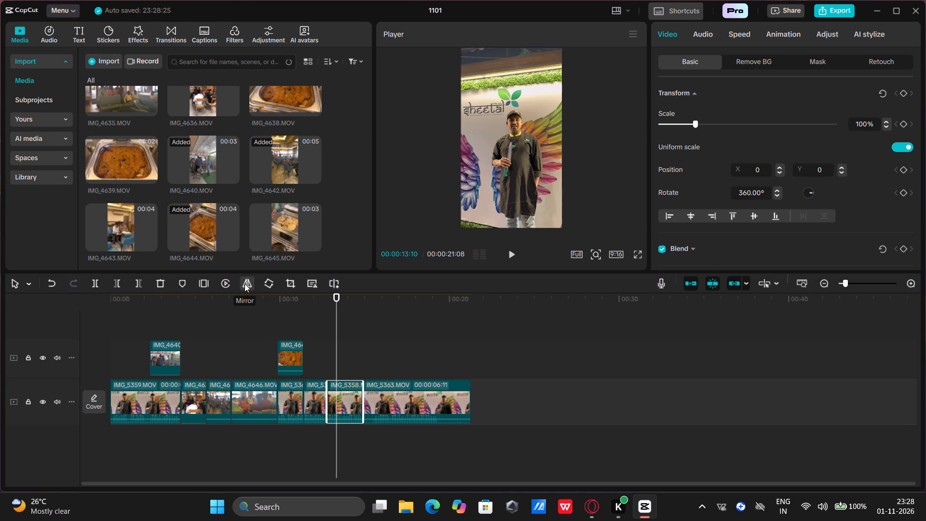
Crop the IMG_5358 clip with a free ratio, cutting off a strip at the frame's left edge and the ceiling area at the top.
click(295, 279)
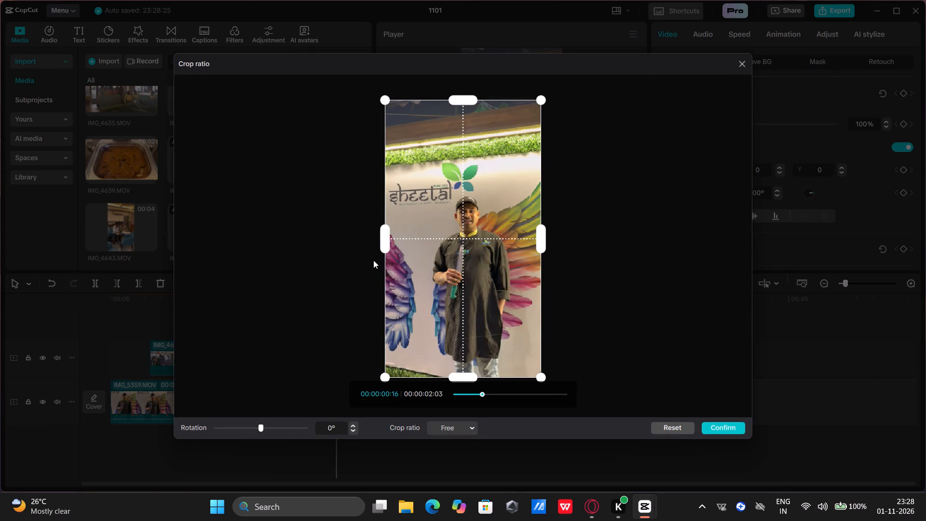
drag(383, 236, 409, 239)
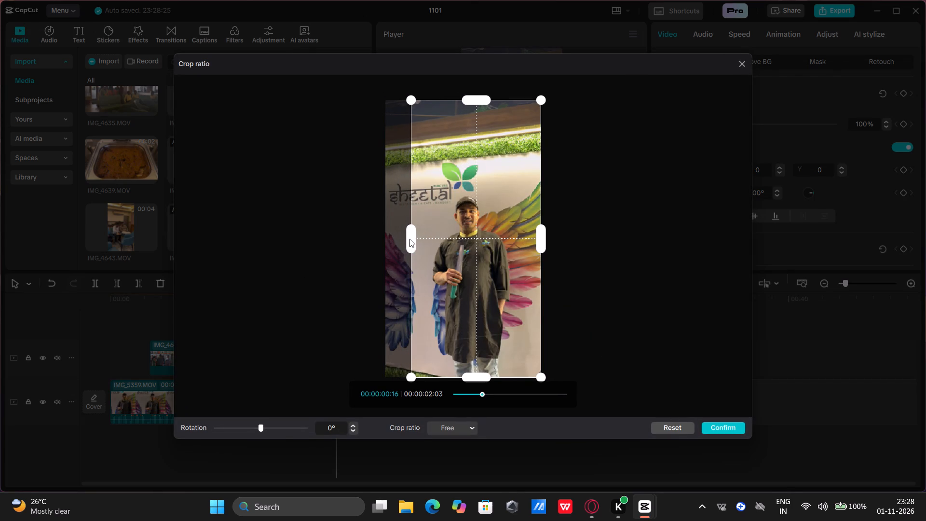
drag(409, 239, 408, 237)
drag(476, 98, 475, 99)
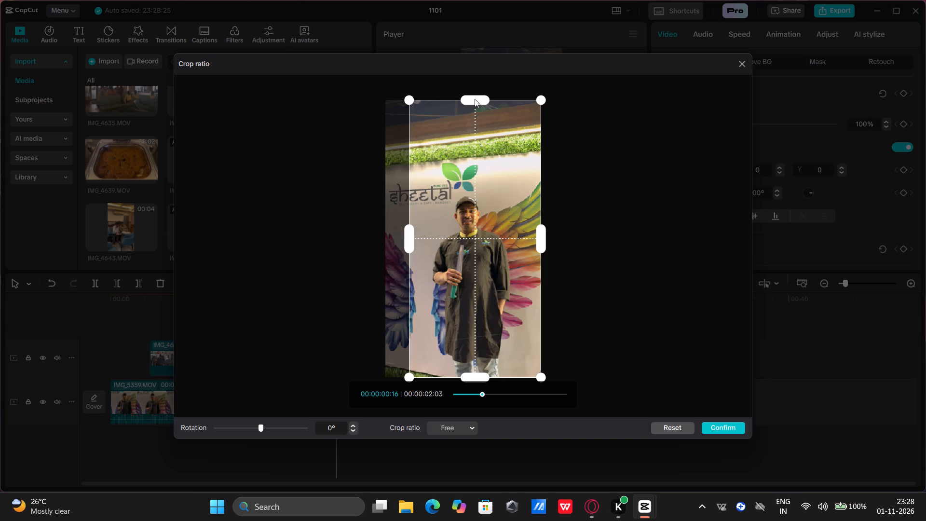
drag(475, 99, 469, 140)
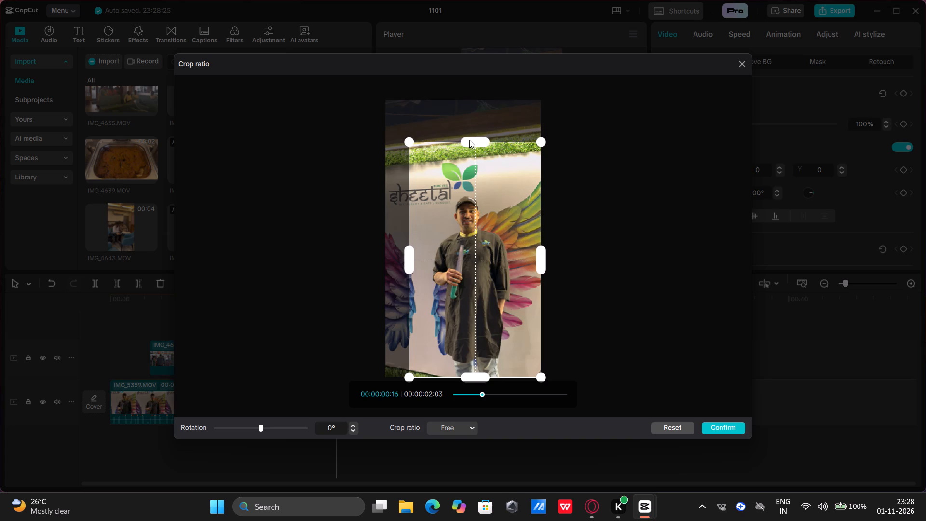
drag(469, 140, 468, 137)
click(732, 430)
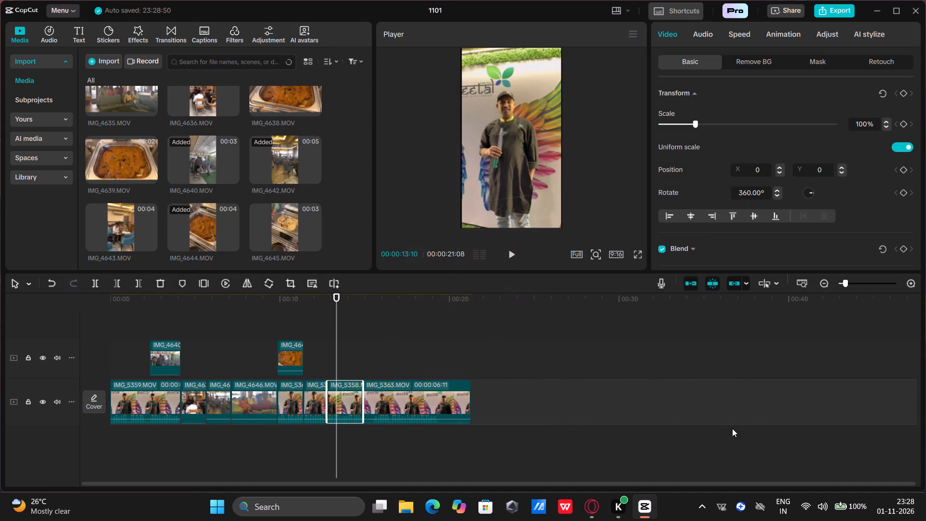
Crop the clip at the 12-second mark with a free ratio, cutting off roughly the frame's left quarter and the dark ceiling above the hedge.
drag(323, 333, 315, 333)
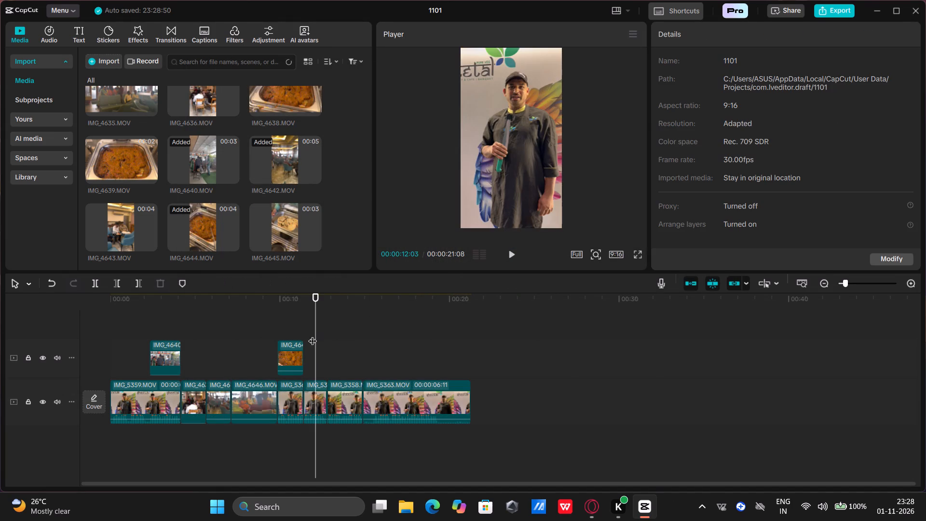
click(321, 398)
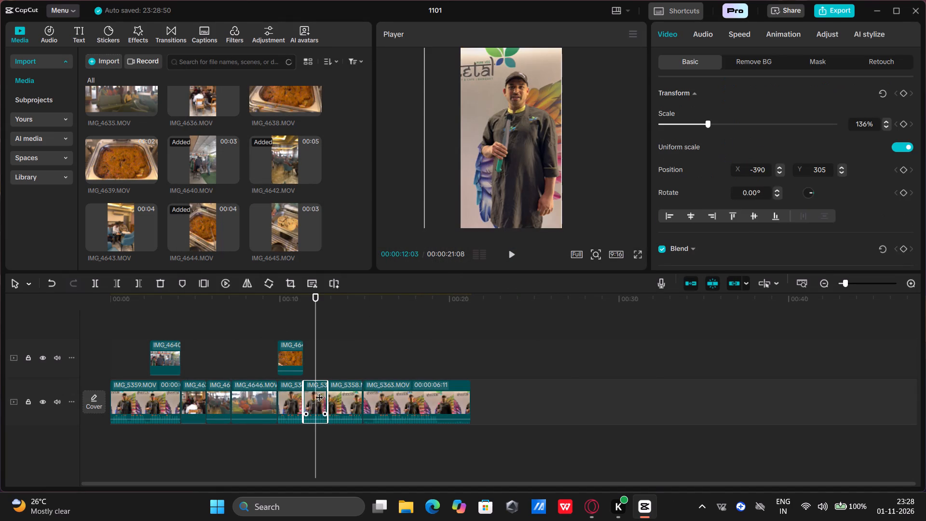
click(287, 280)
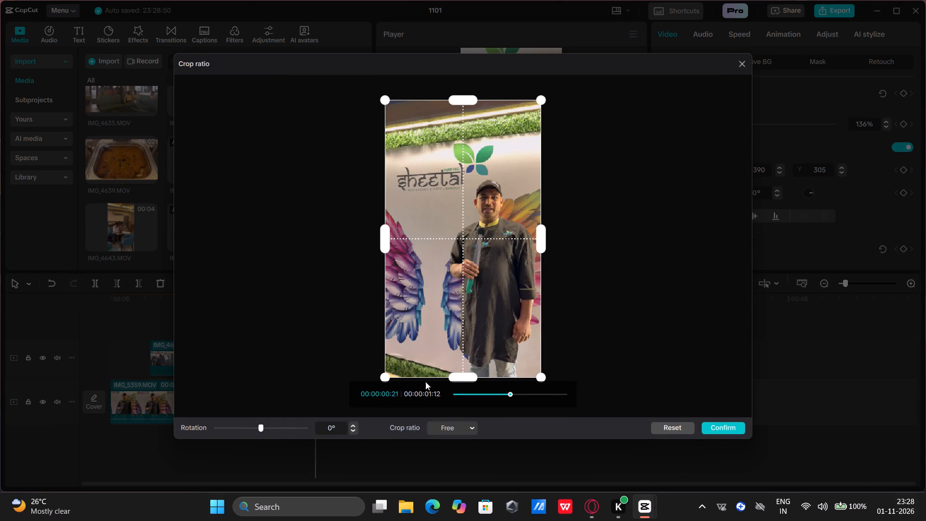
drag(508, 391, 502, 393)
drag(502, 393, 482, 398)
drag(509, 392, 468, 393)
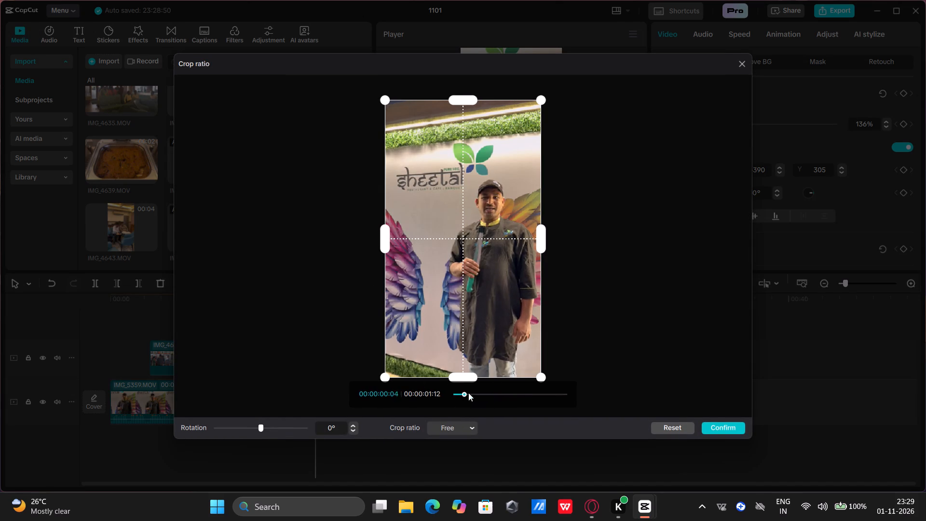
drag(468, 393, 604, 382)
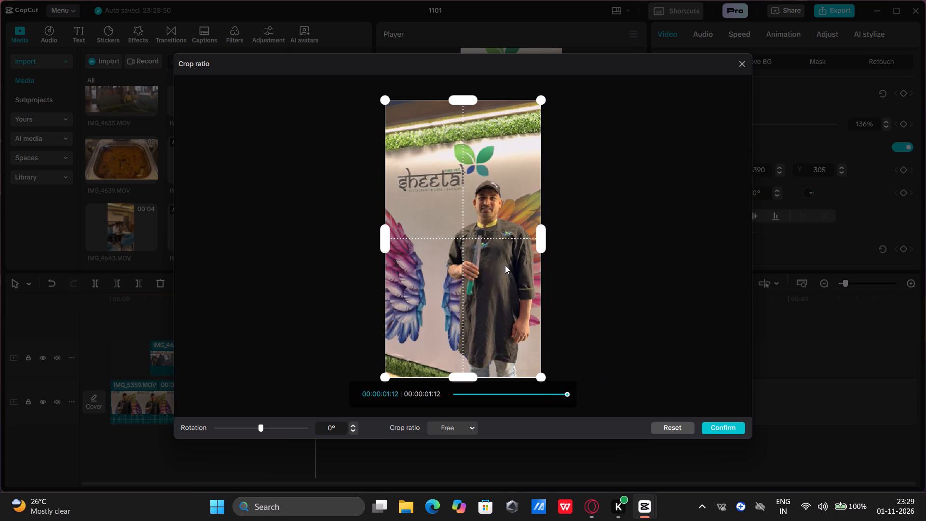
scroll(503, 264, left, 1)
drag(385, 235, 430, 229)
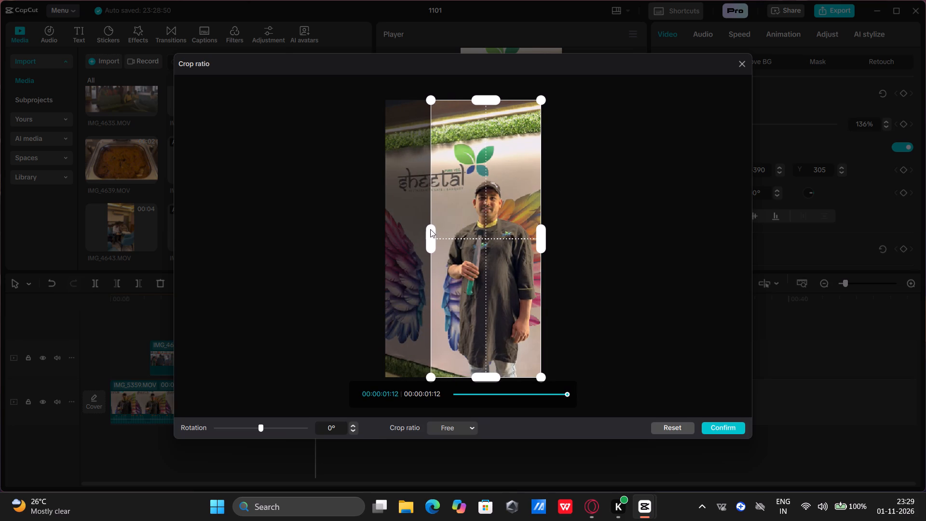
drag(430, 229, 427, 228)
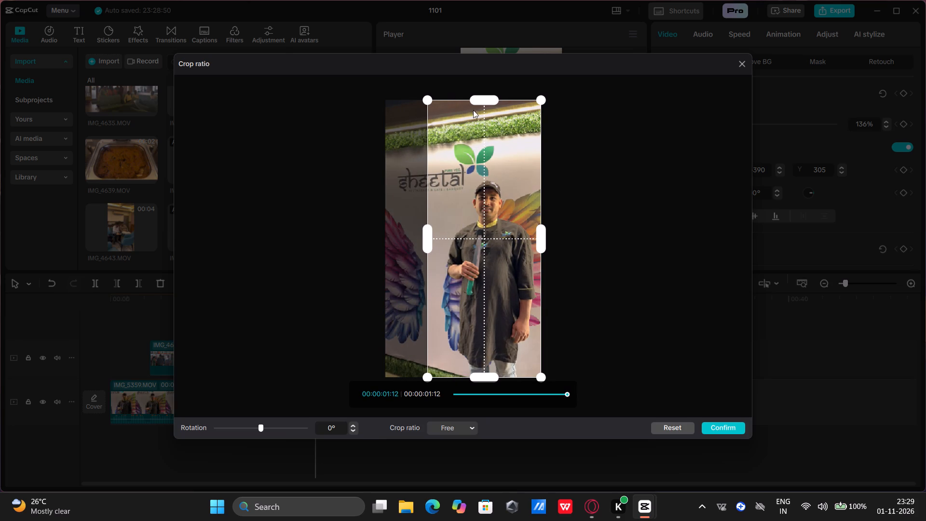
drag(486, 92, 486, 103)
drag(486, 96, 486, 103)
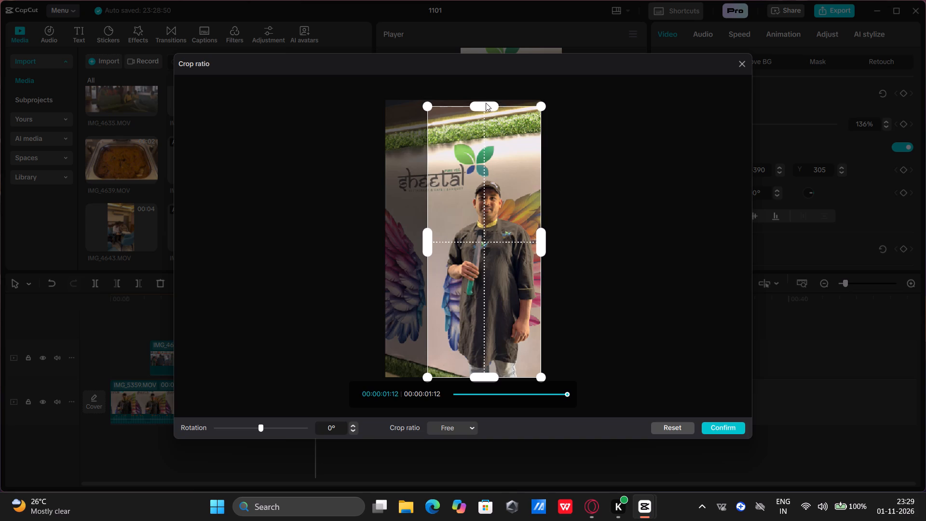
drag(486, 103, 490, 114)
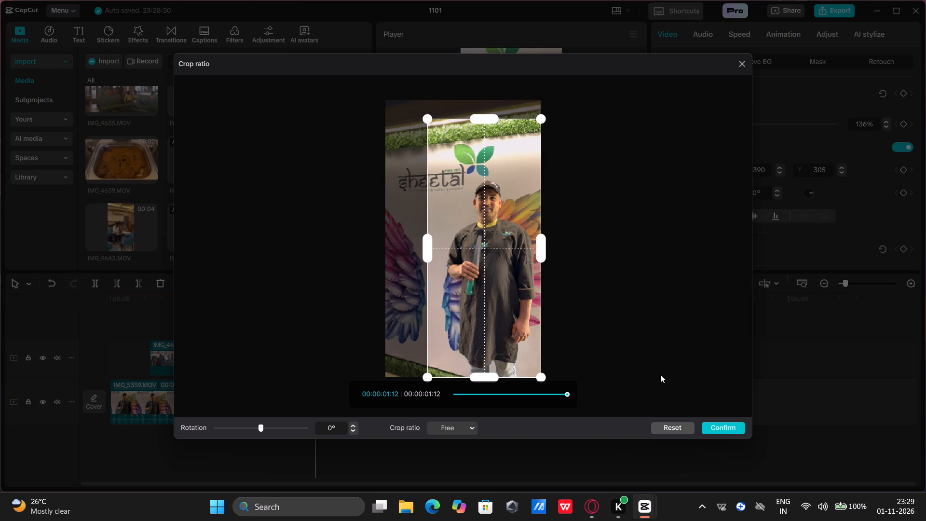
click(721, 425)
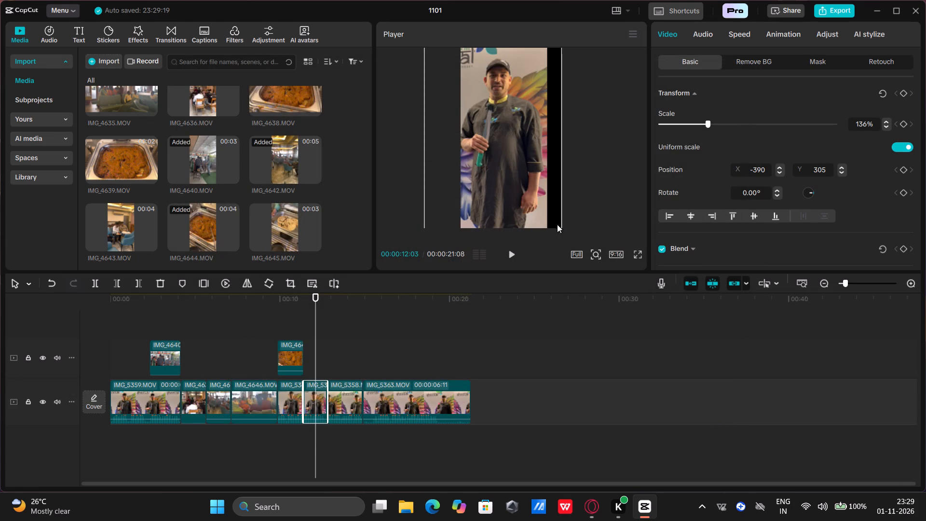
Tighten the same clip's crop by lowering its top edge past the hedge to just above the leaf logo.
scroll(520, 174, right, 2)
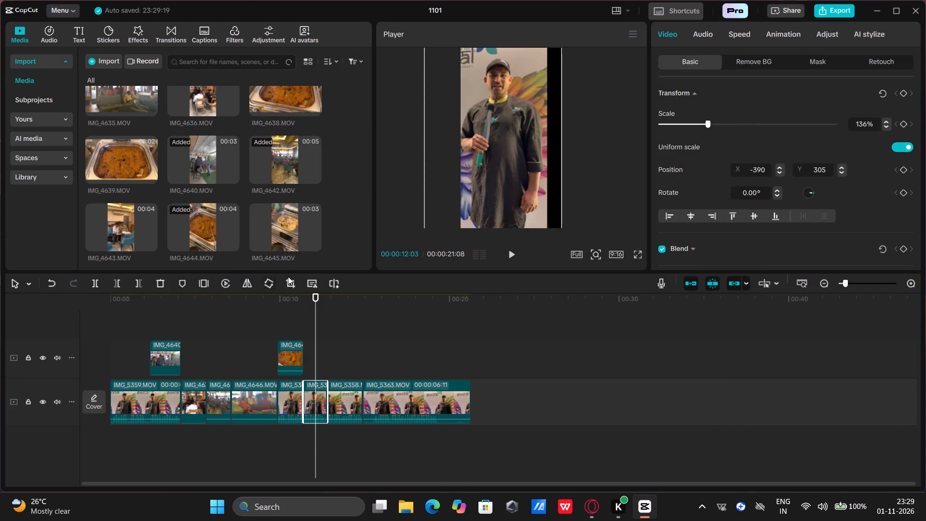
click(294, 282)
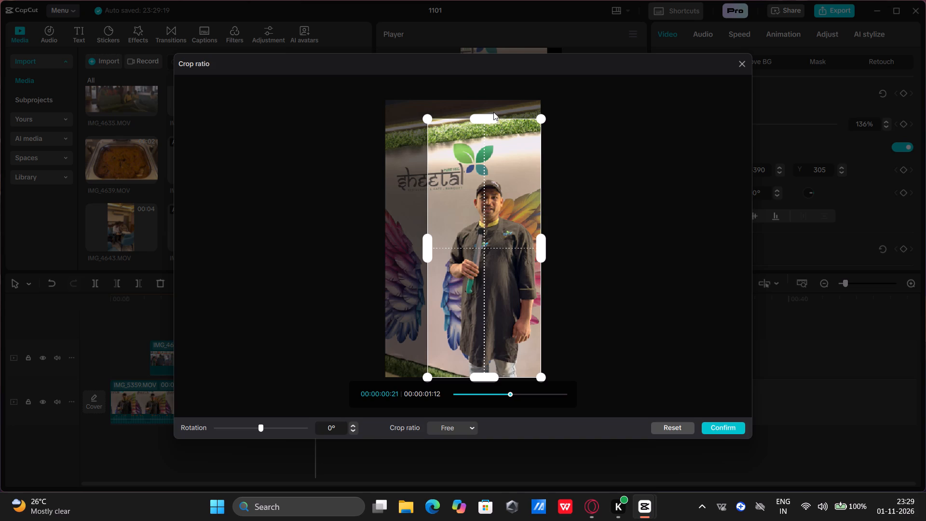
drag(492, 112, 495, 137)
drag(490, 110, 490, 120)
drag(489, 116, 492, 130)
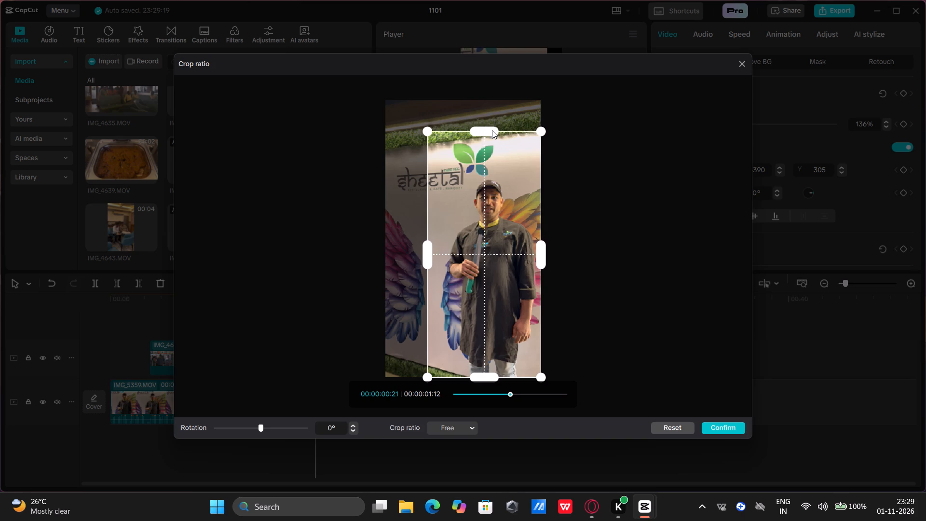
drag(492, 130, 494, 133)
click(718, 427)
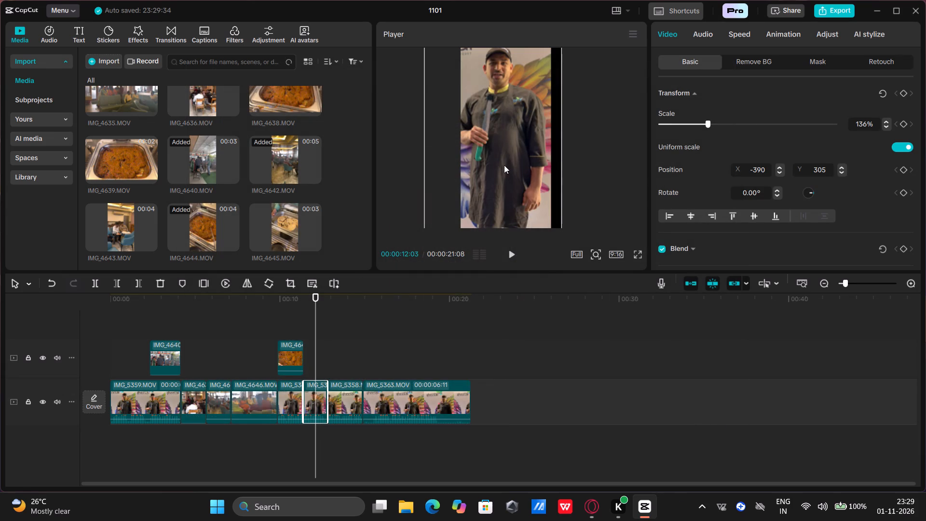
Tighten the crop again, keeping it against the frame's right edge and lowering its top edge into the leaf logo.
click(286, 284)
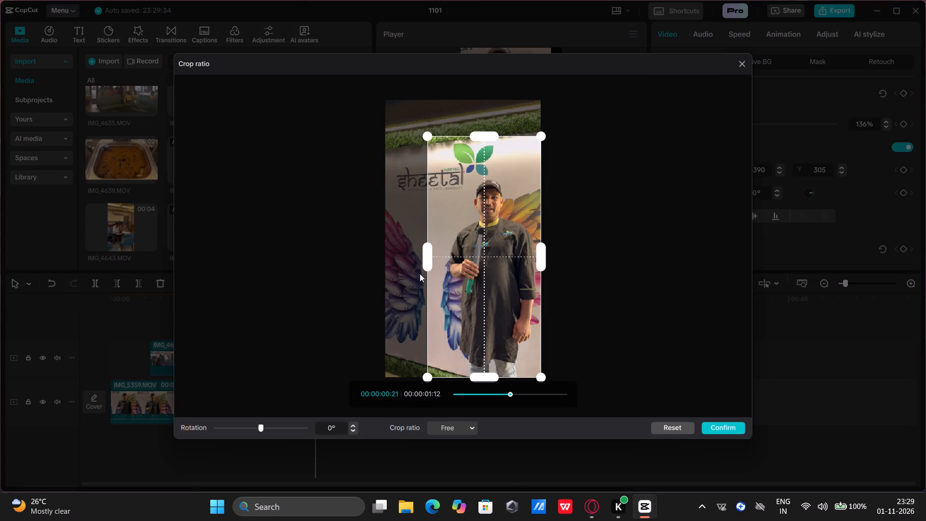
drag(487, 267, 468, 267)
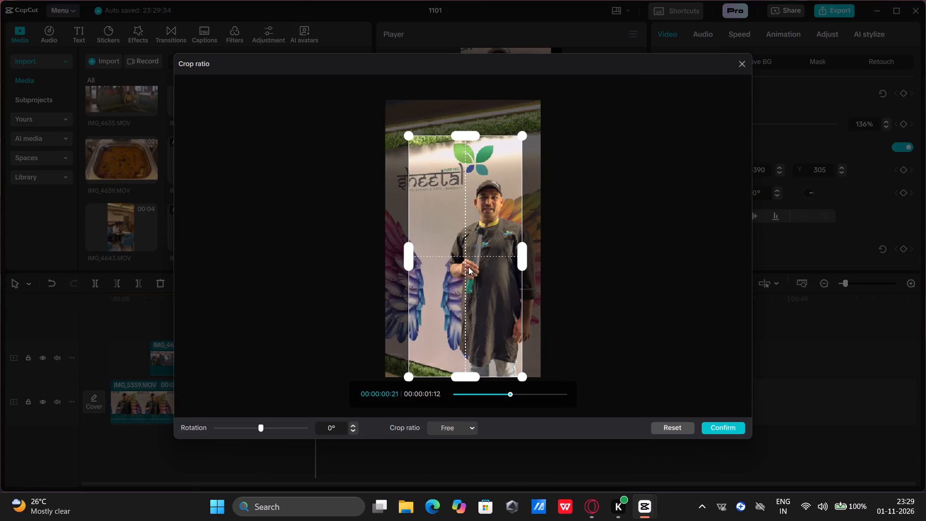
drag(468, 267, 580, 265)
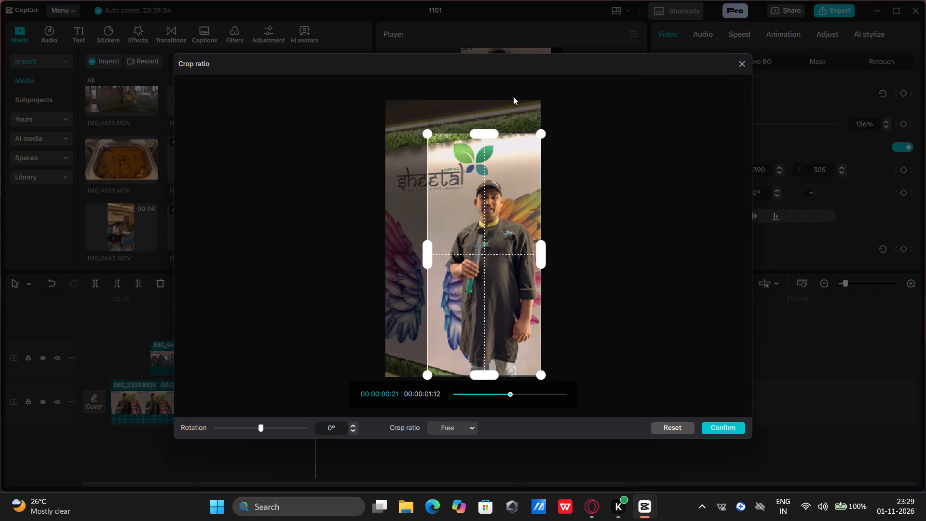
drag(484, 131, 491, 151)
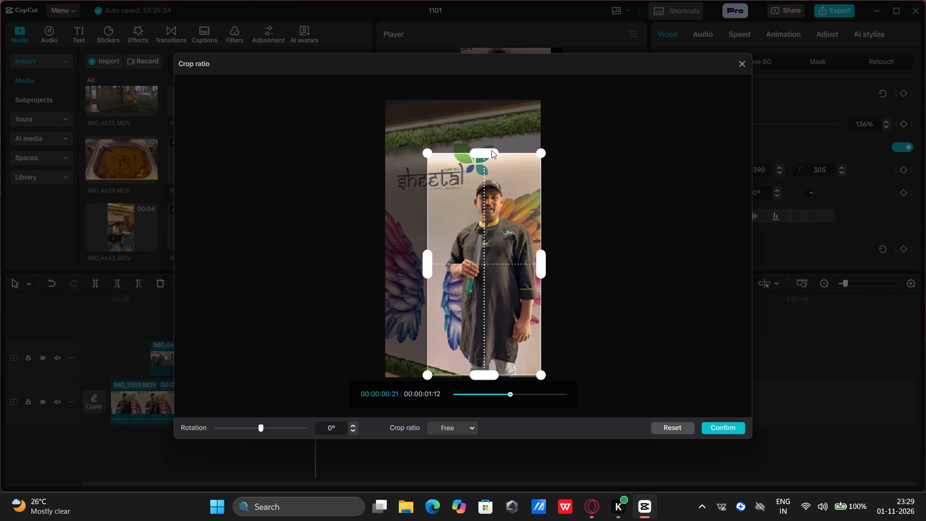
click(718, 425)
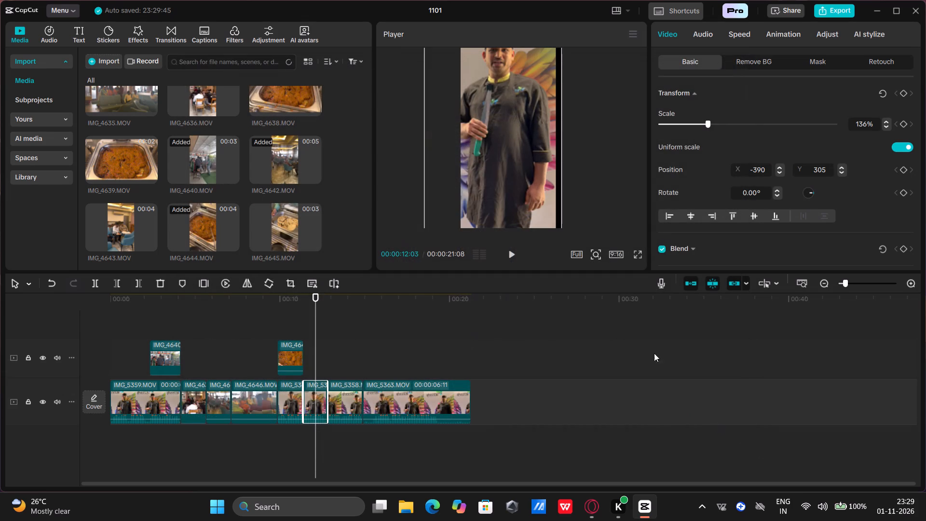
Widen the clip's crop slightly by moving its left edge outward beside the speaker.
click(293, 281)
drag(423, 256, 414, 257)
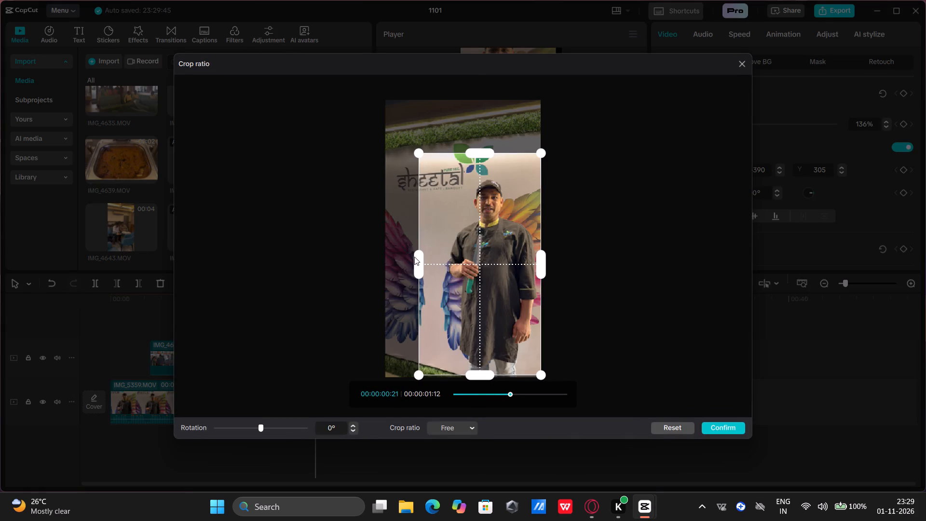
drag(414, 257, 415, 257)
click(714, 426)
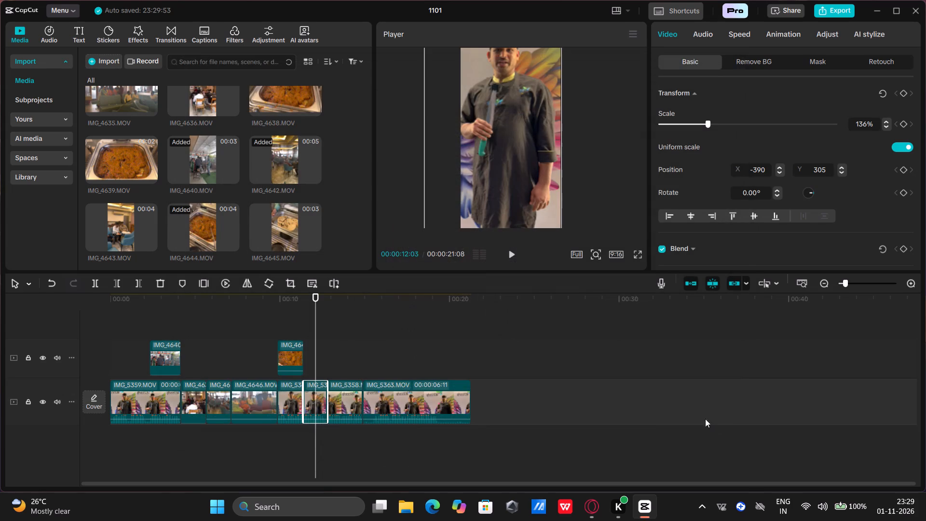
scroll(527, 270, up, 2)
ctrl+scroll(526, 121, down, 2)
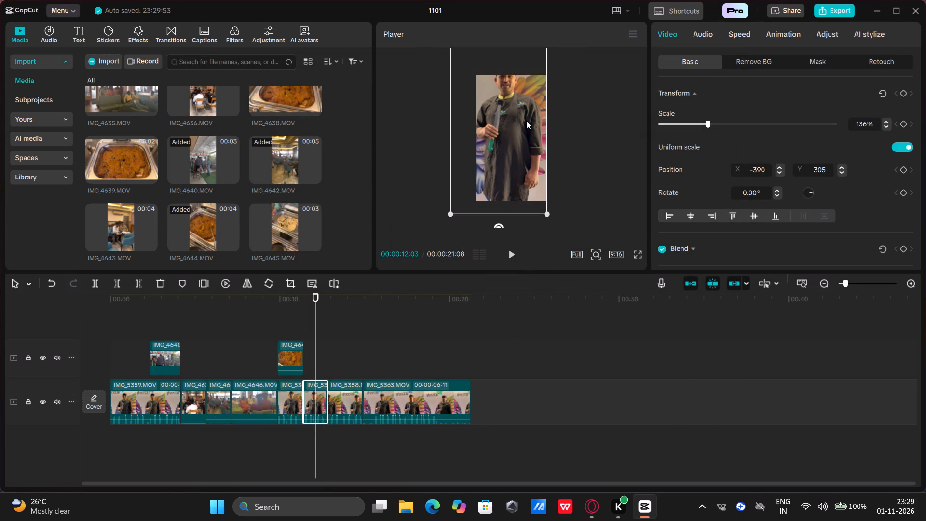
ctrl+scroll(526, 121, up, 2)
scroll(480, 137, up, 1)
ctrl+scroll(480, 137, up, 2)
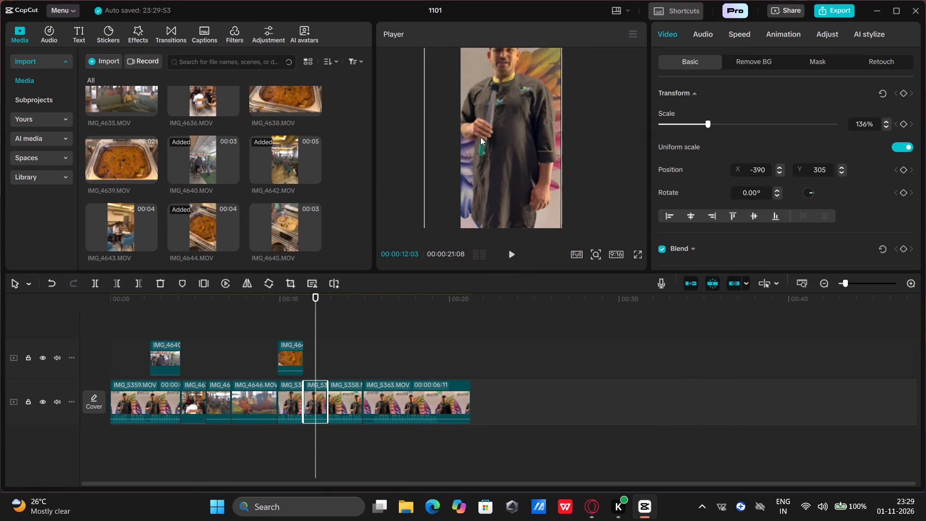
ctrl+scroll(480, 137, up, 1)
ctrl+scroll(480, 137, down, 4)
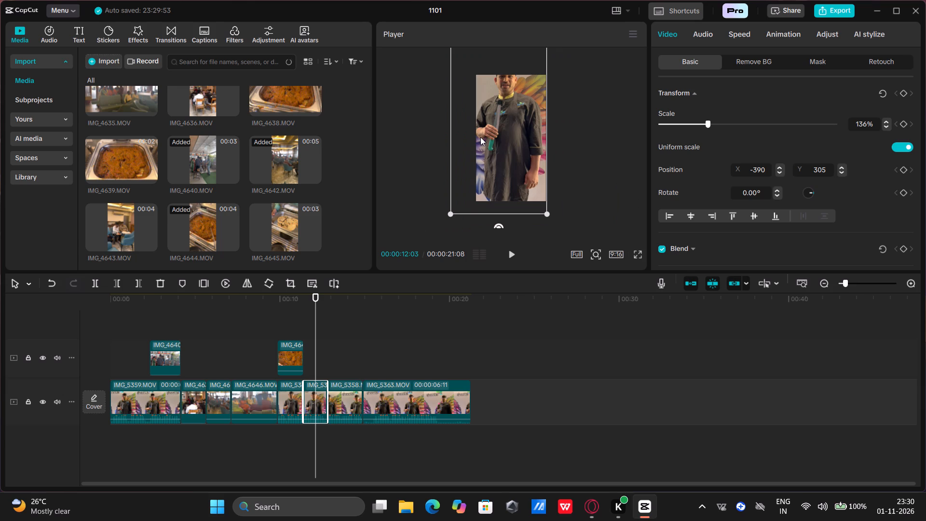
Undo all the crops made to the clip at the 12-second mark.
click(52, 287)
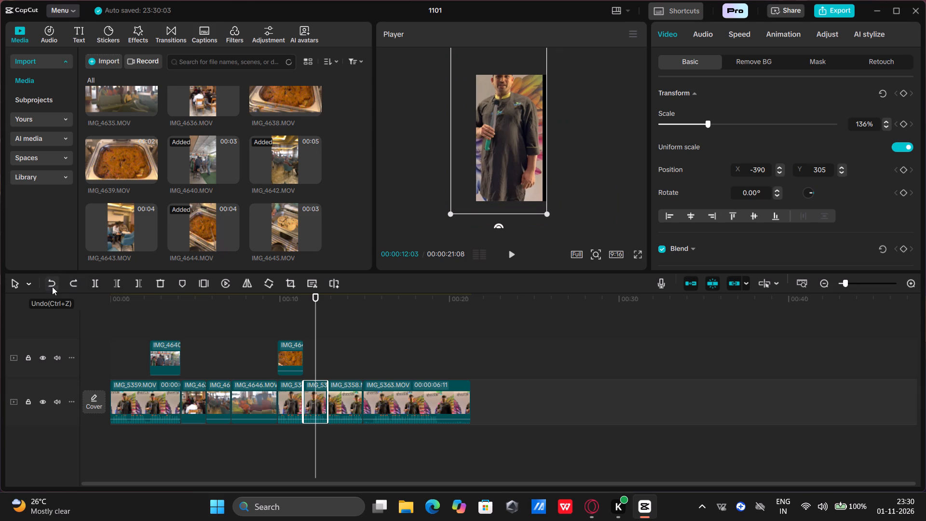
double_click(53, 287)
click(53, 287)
Undo the earlier crop and the last 90° rotation of the IMG_5358 clip.
click(53, 287)
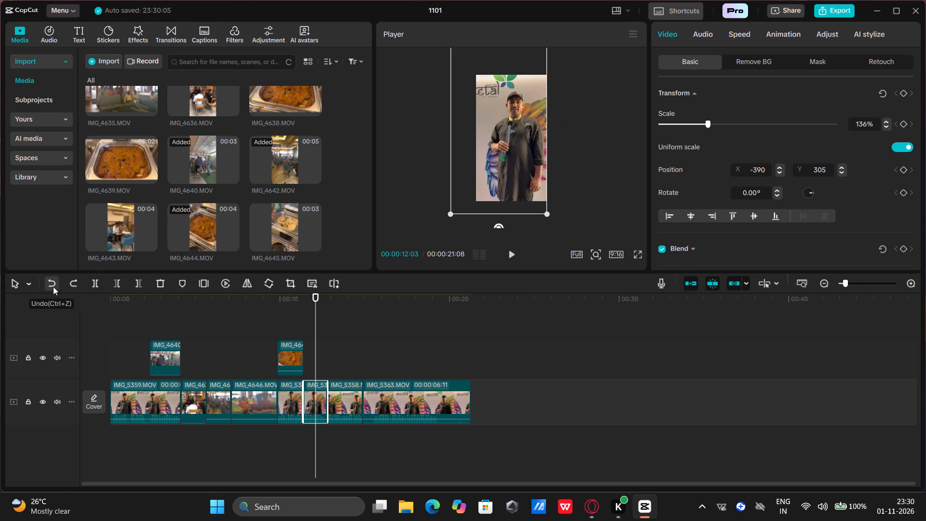
click(53, 287)
ctrl+scroll(501, 151, up, 6)
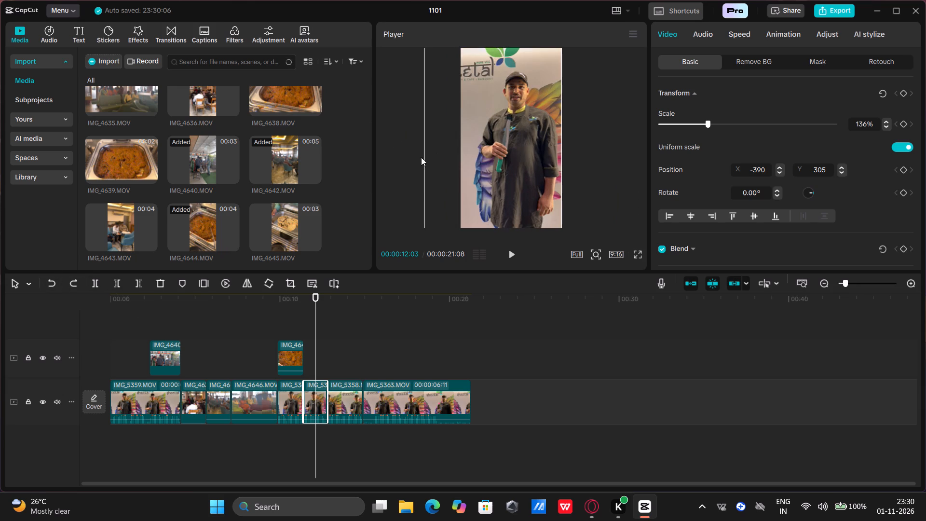
Play back the video from just before the 12-second mark through the IMG_5358 clip to check the framing.
click(302, 313)
click(514, 249)
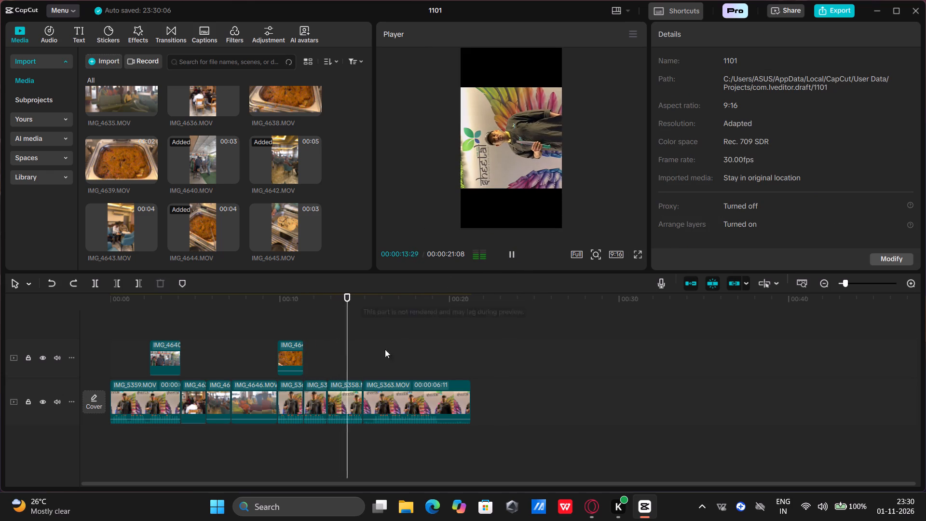
Rotate the IMG_5358 clip by 90° to 360° so the chef stands upright.
click(340, 398)
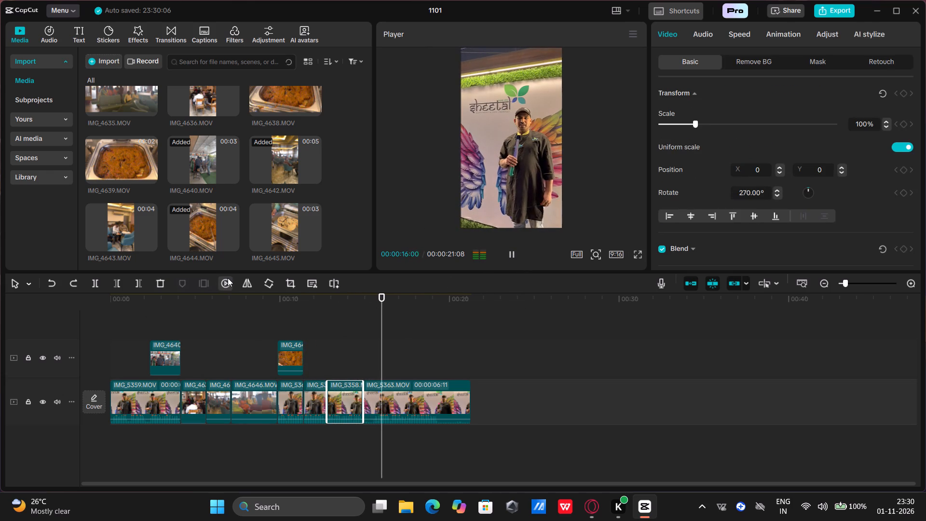
click(322, 329)
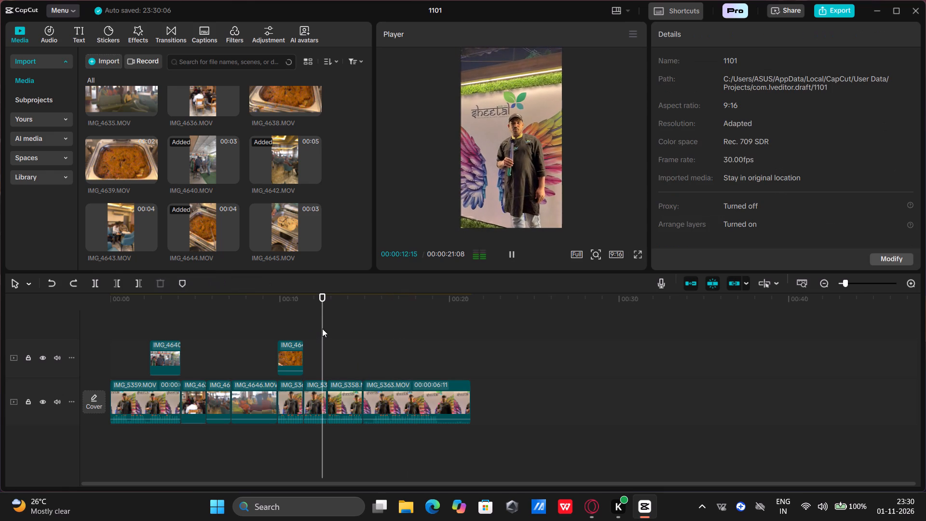
click(510, 250)
click(510, 250)
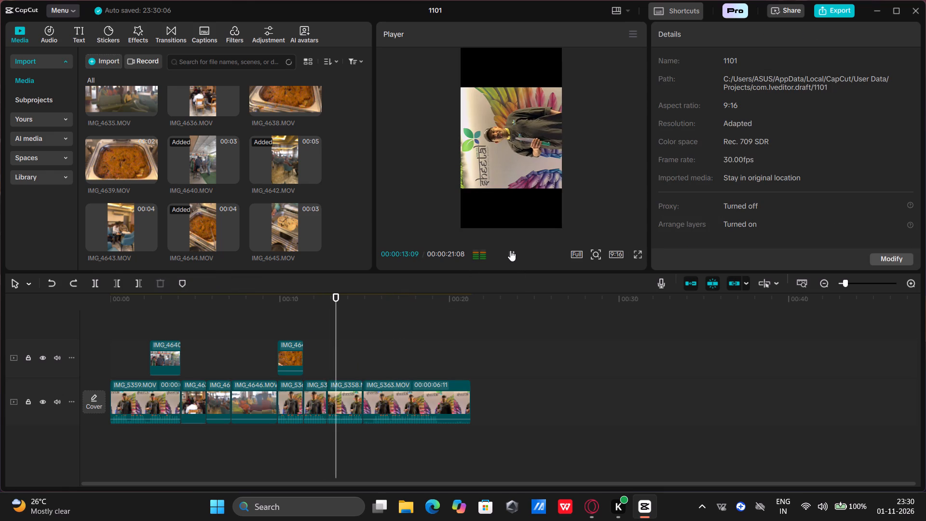
click(340, 401)
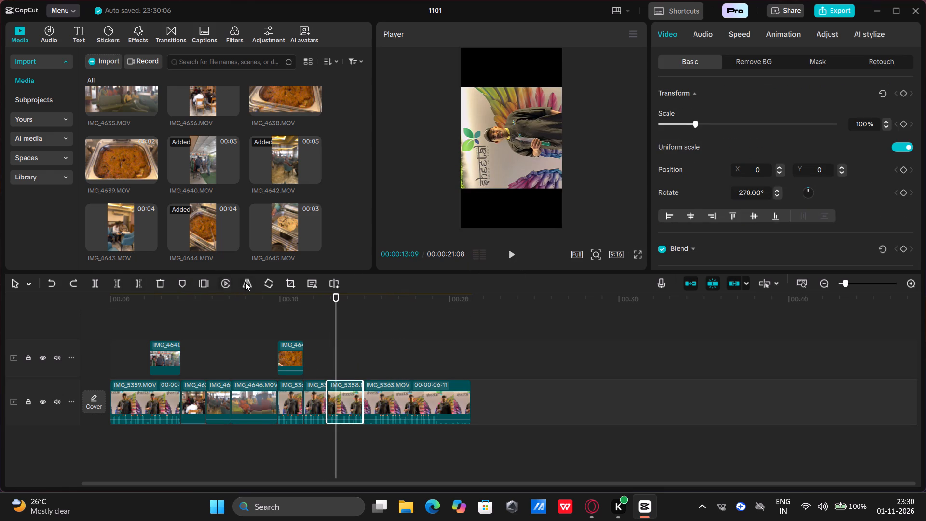
click(268, 282)
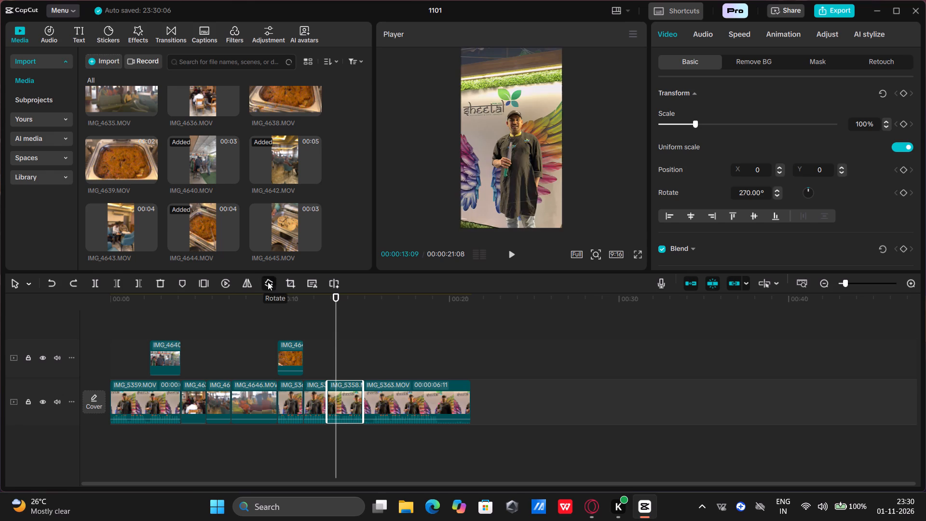
Crop the IMG_5358 clip closer around the chef, trimming both sides and the top down to the grass strip above the logo.
click(283, 282)
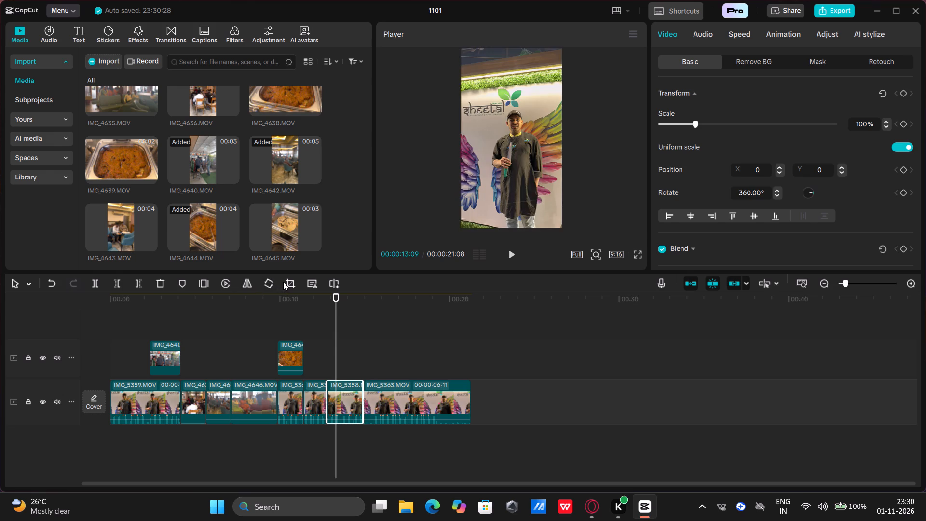
click(294, 280)
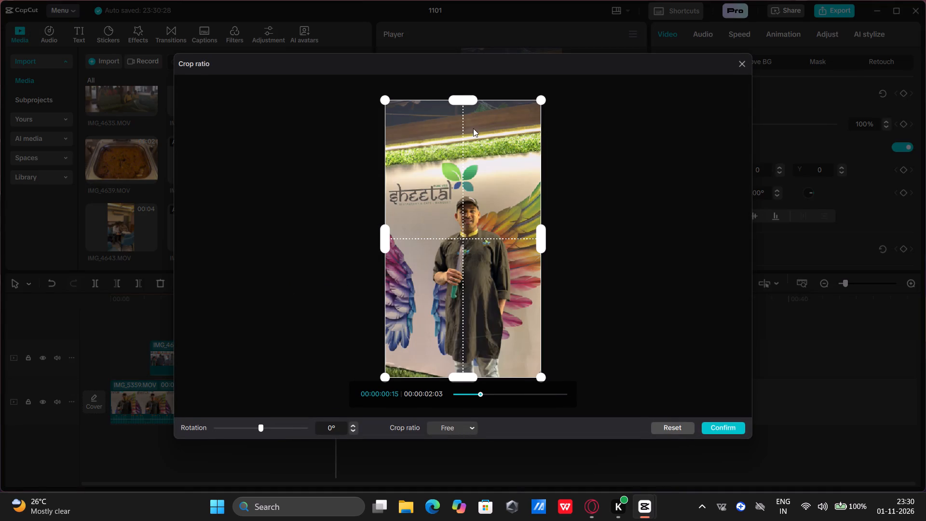
drag(383, 239, 385, 239)
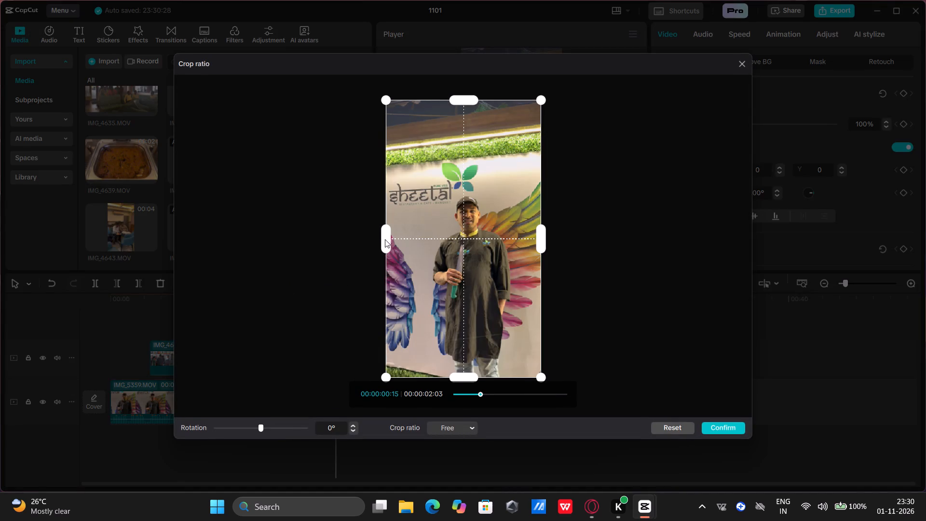
drag(385, 239, 409, 237)
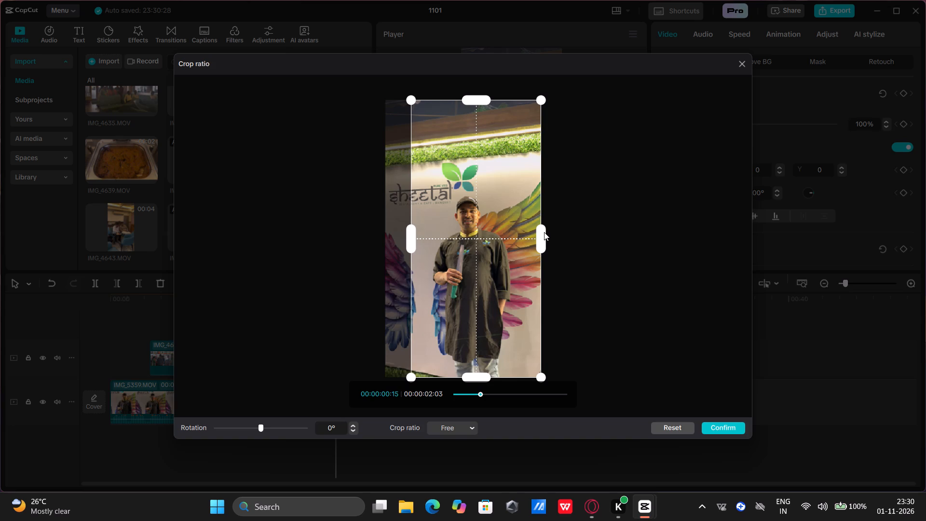
drag(544, 232, 531, 234)
drag(472, 95, 471, 129)
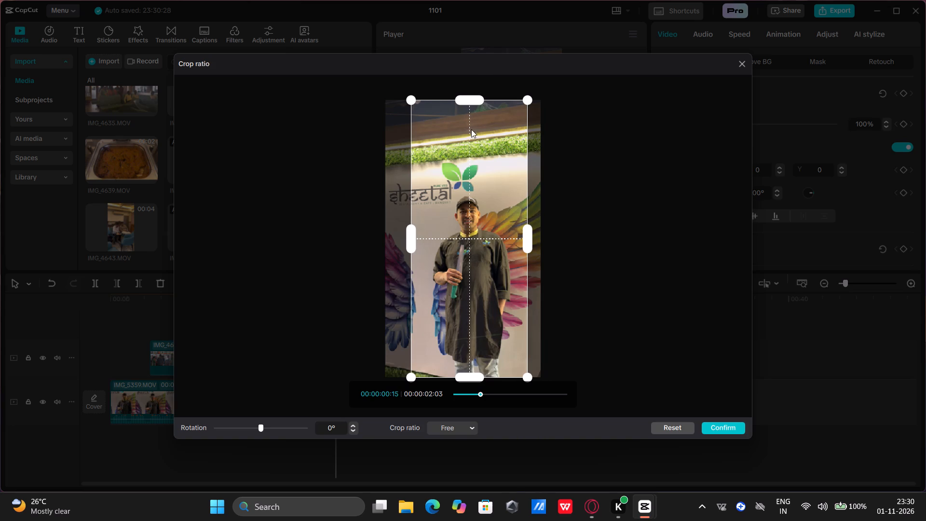
drag(471, 129, 469, 137)
drag(469, 96, 470, 150)
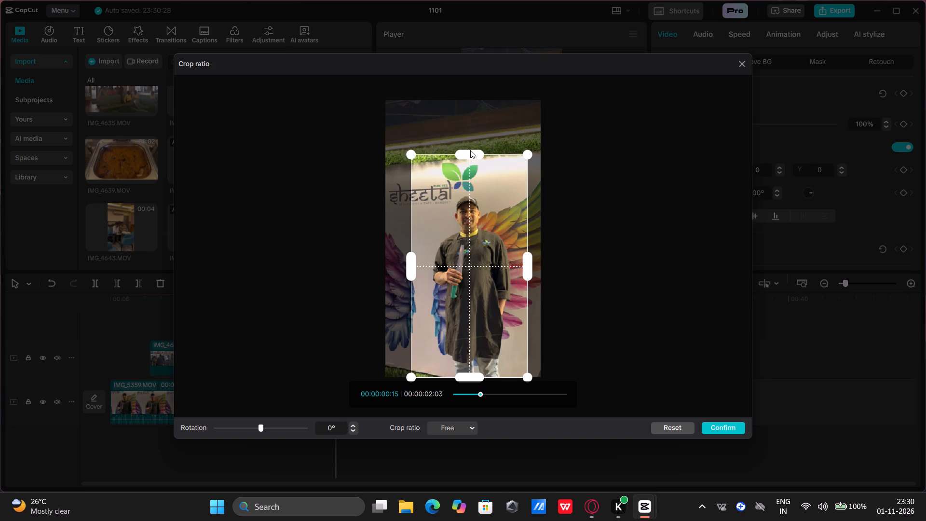
drag(470, 150, 470, 151)
click(727, 428)
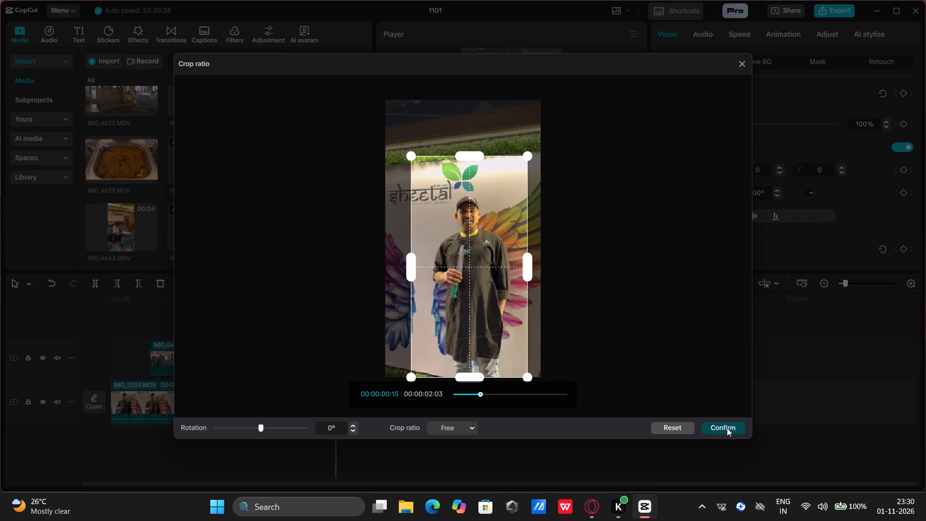
Examine the cropped framing of the IMG_5358 clip in the preview at different zoom levels.
click(517, 215)
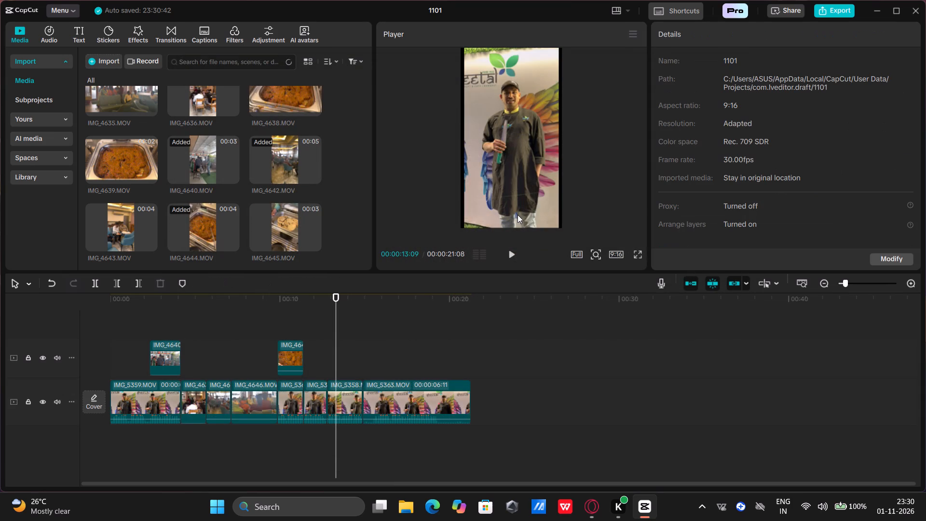
click(348, 409)
click(515, 180)
click(349, 401)
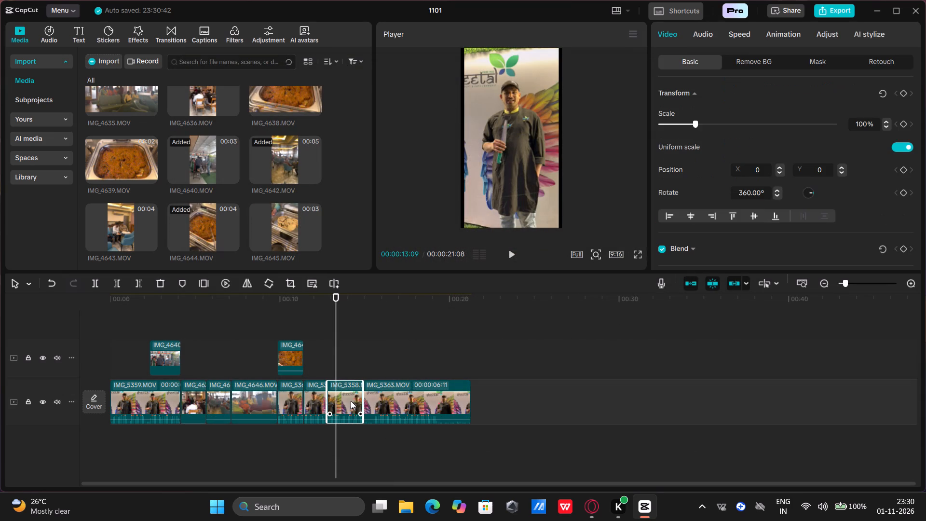
drag(504, 127, 504, 128)
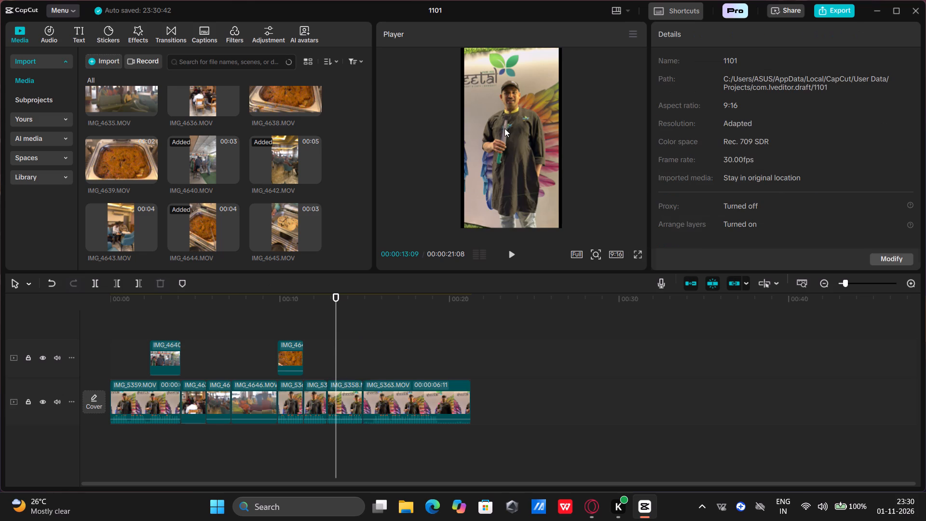
drag(504, 128, 495, 169)
ctrl+scroll(495, 169, up, 2)
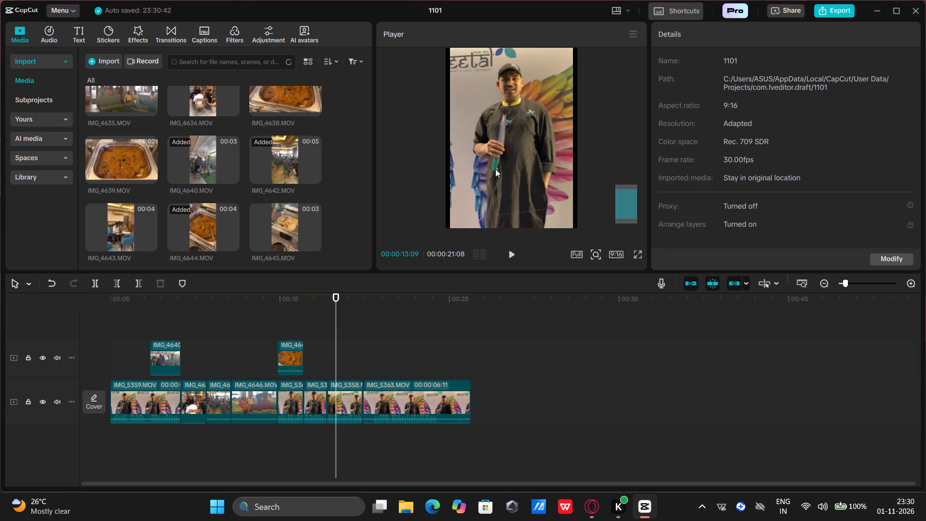
ctrl+scroll(495, 169, down, 3)
ctrl+scroll(495, 169, up, 3)
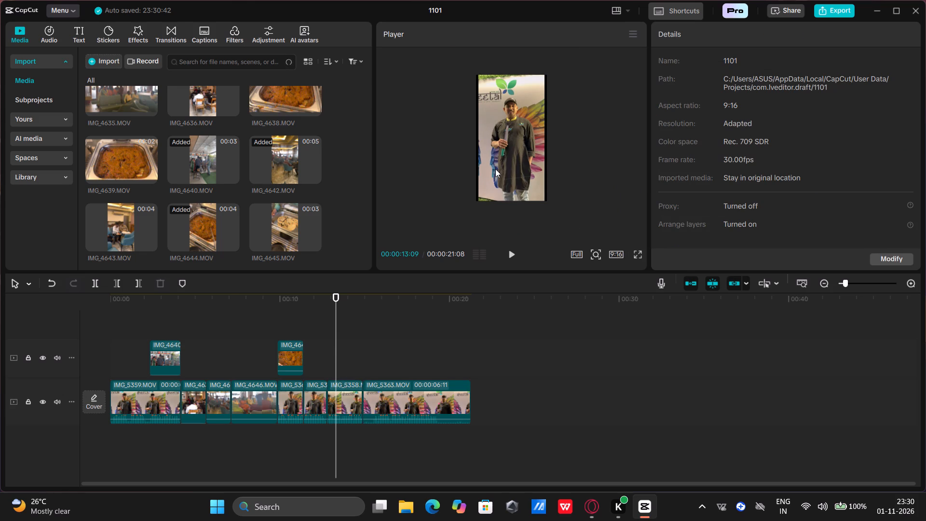
ctrl+scroll(495, 169, up, 5)
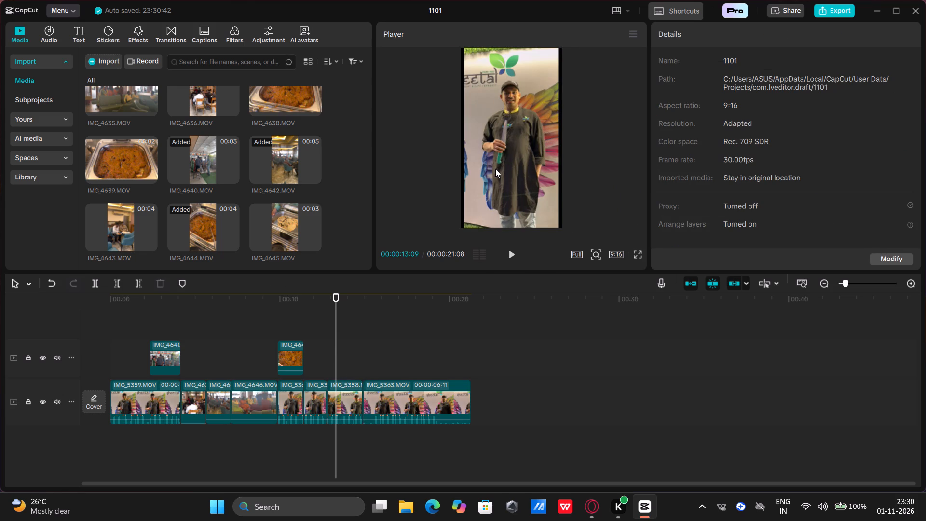
ctrl+scroll(487, 178, up, 7)
ctrl+scroll(487, 178, down, 1)
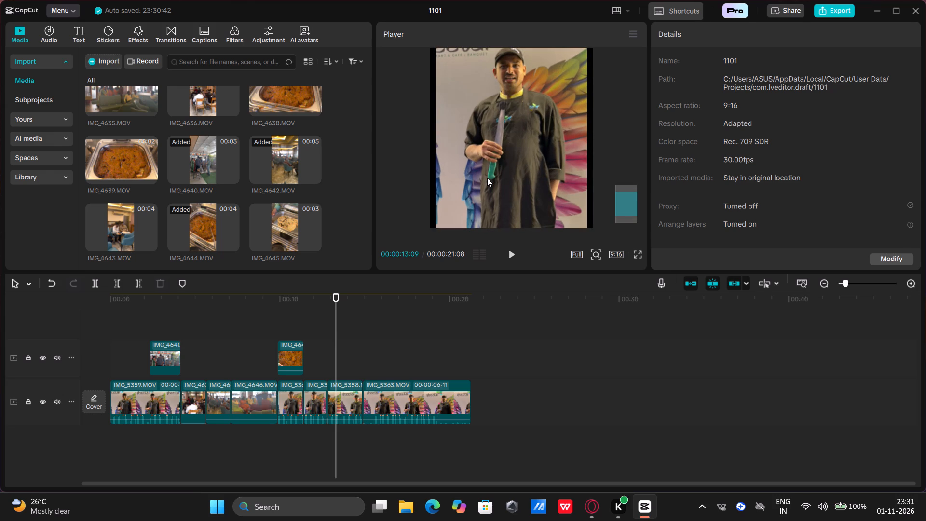
ctrl+scroll(487, 178, down, 5)
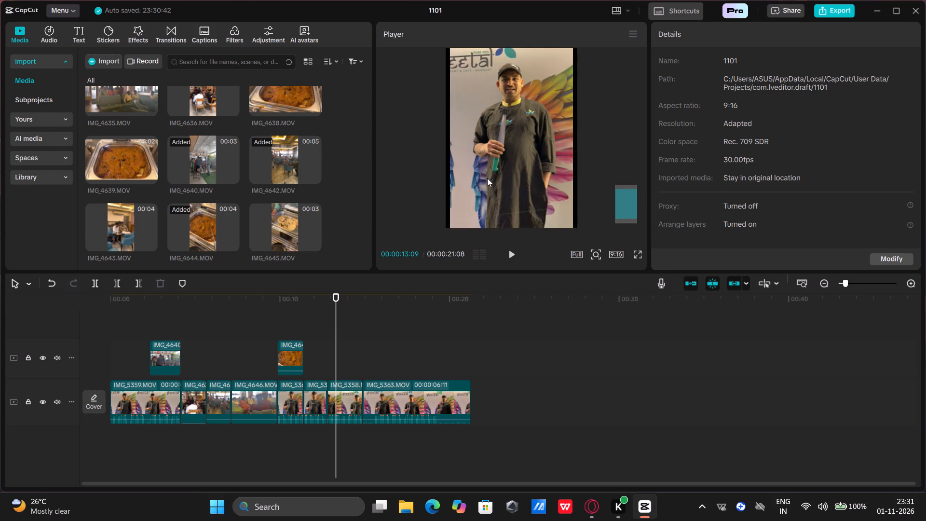
ctrl+scroll(487, 178, down, 2)
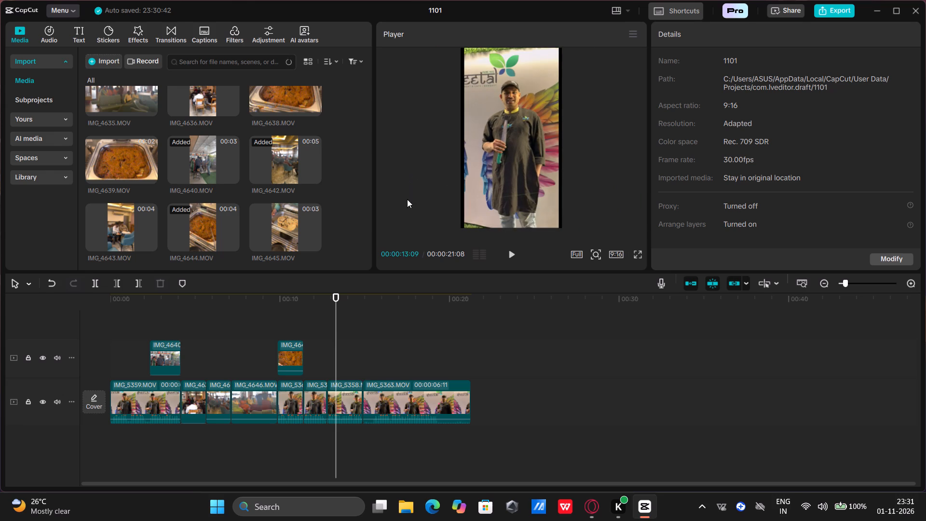
Loosen the IMG_5358 clip's crop slightly by moving its left, right and top edges outward.
click(342, 386)
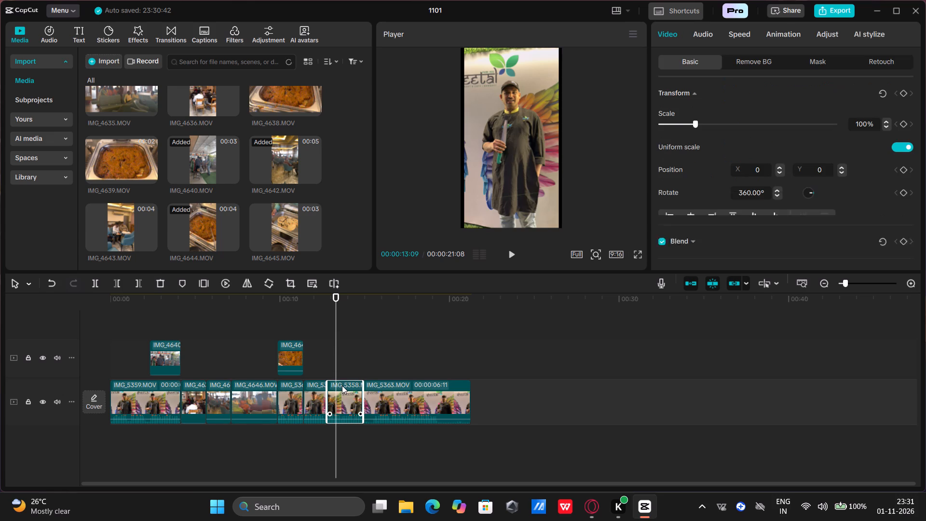
click(288, 284)
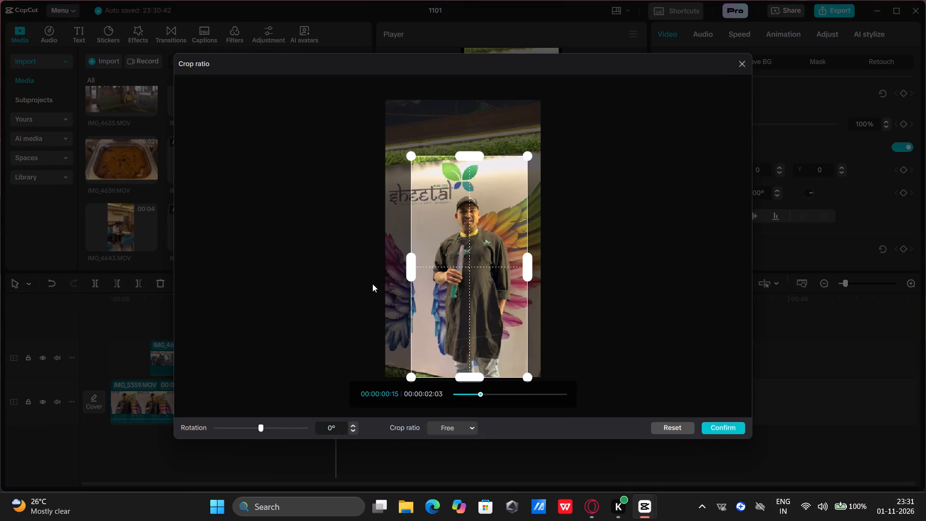
drag(409, 264, 403, 264)
drag(529, 261, 534, 260)
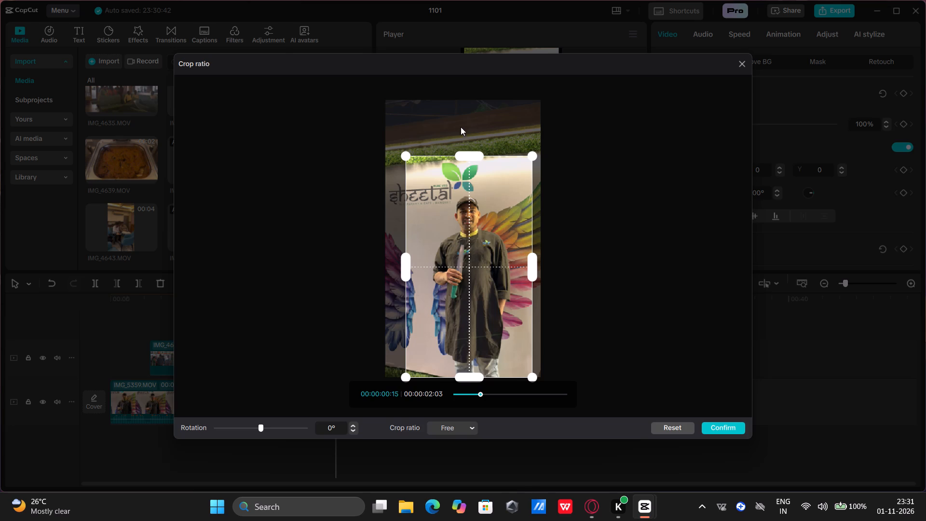
drag(469, 153, 469, 143)
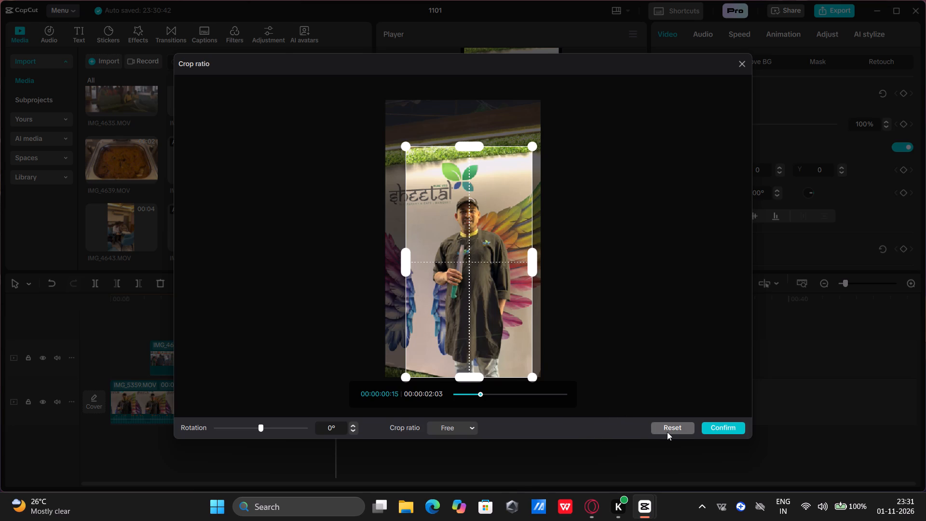
click(727, 425)
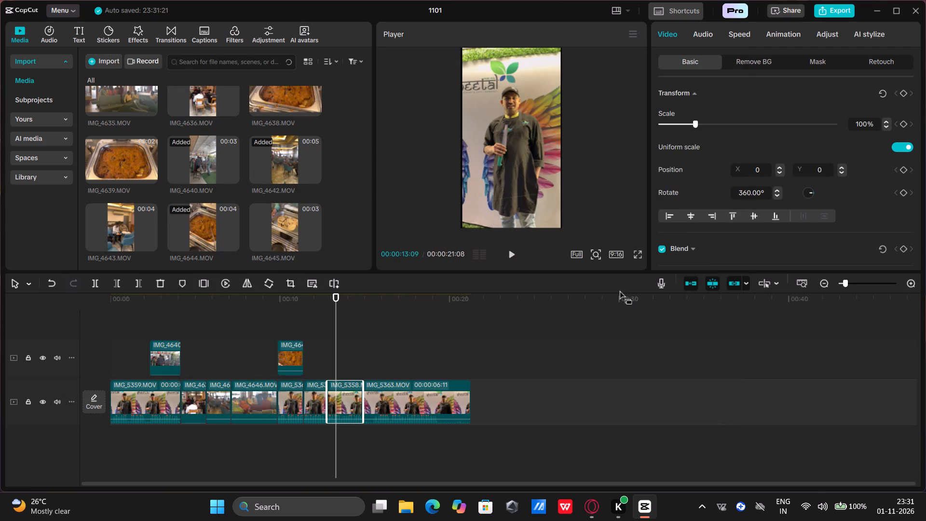
Compare the transform settings of the IMG_5358 clip with those of the interview clip just before it.
click(516, 188)
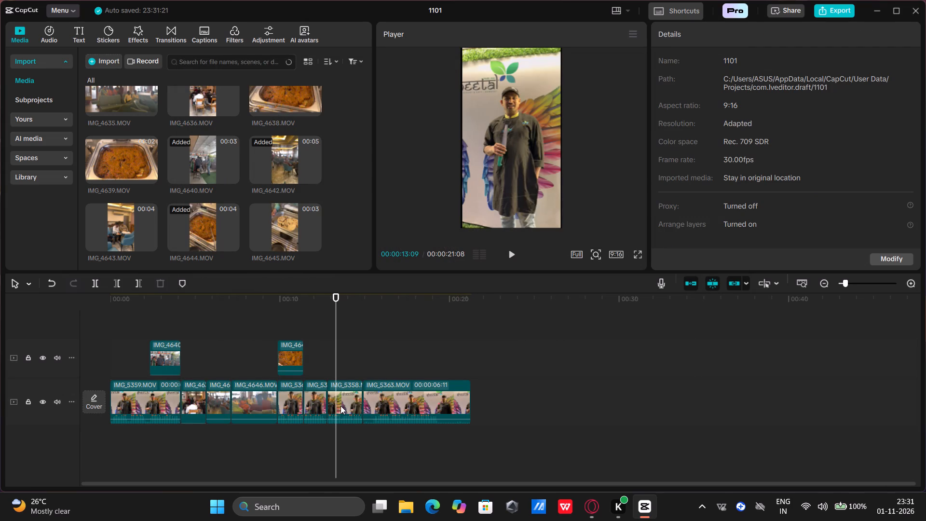
click(348, 394)
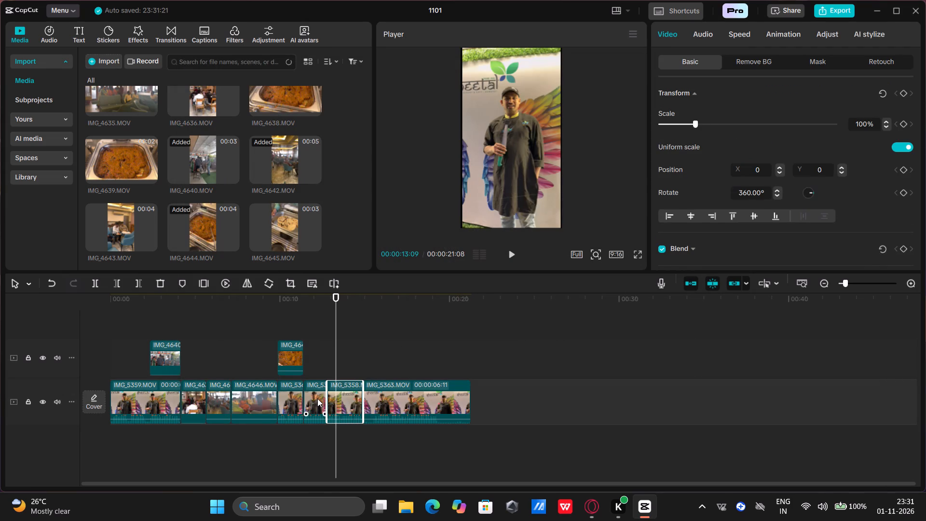
click(317, 398)
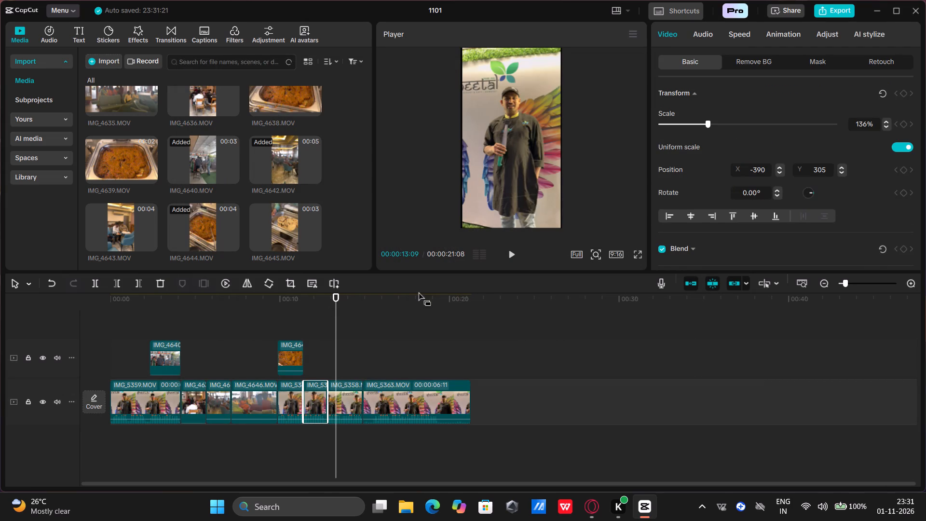
click(348, 388)
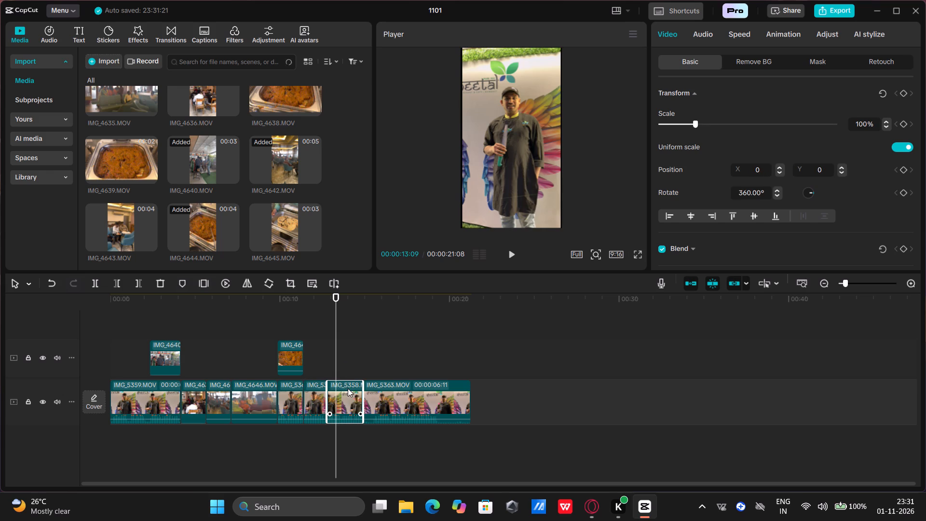
click(305, 400)
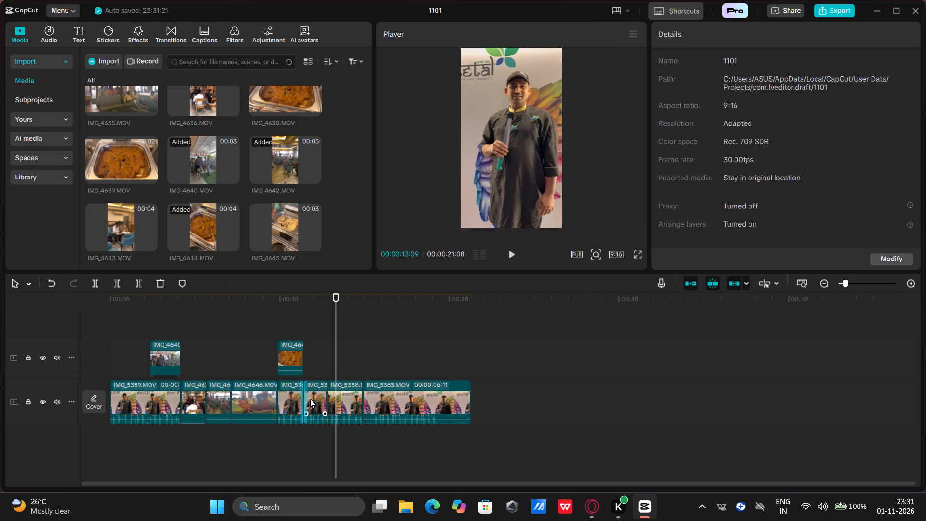
click(307, 399)
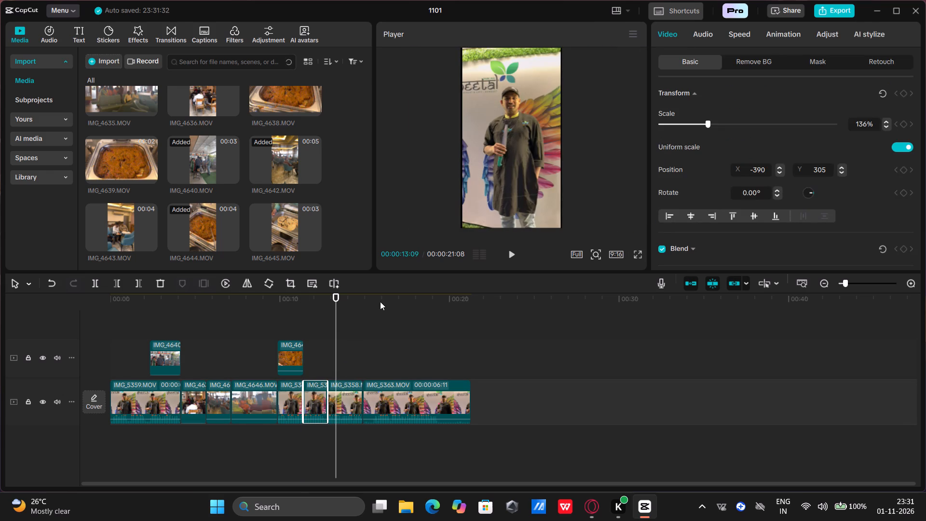
click(494, 131)
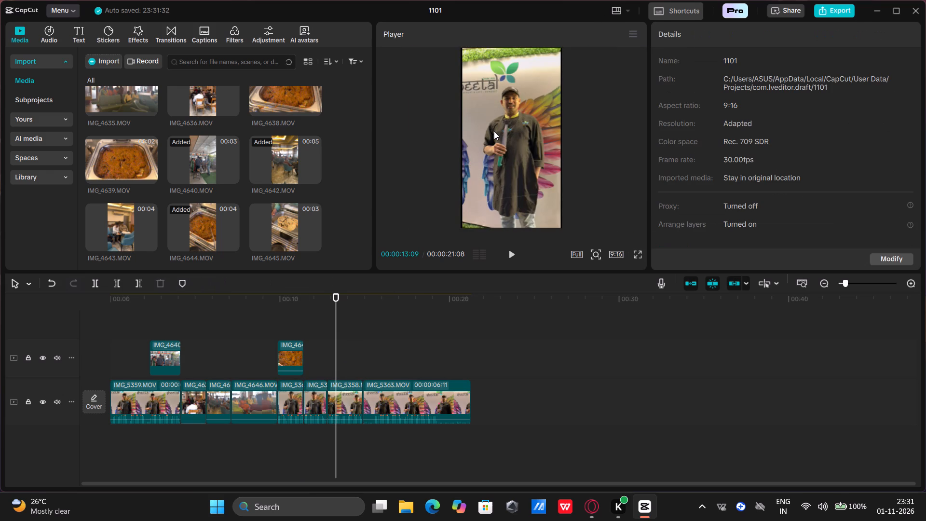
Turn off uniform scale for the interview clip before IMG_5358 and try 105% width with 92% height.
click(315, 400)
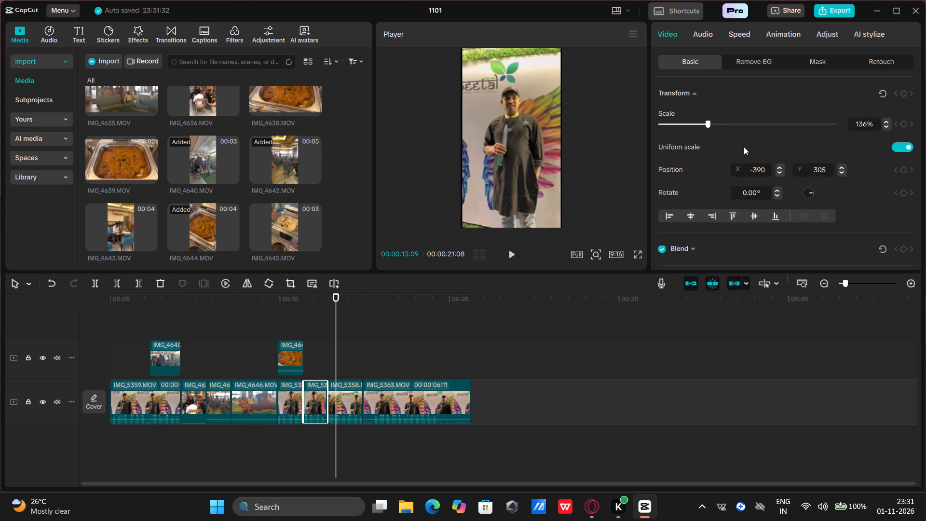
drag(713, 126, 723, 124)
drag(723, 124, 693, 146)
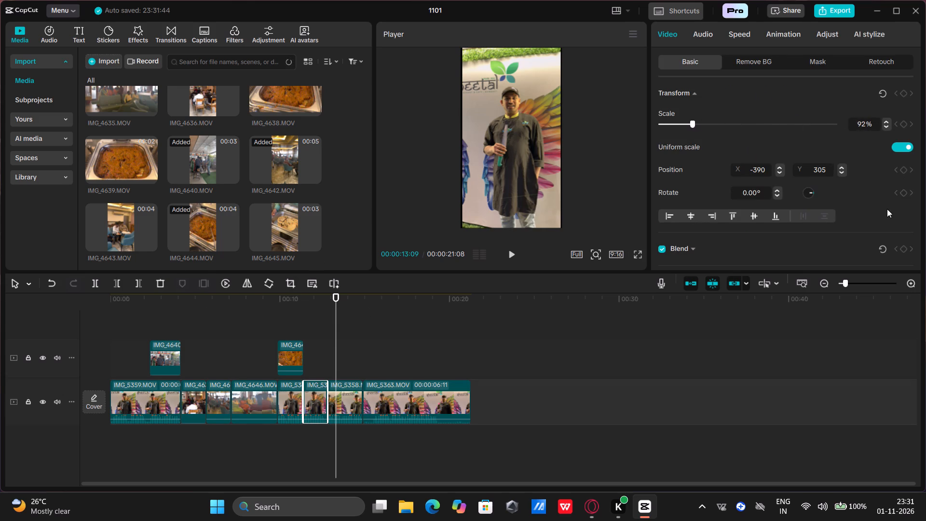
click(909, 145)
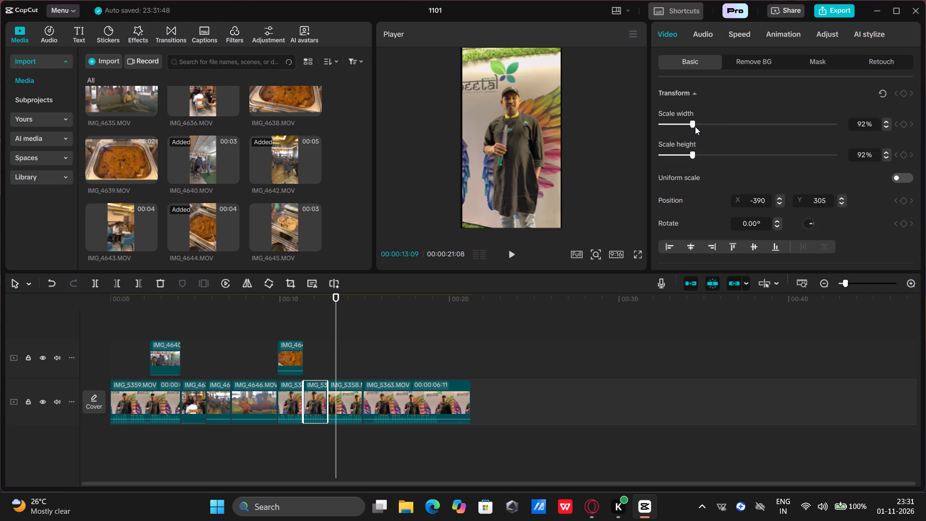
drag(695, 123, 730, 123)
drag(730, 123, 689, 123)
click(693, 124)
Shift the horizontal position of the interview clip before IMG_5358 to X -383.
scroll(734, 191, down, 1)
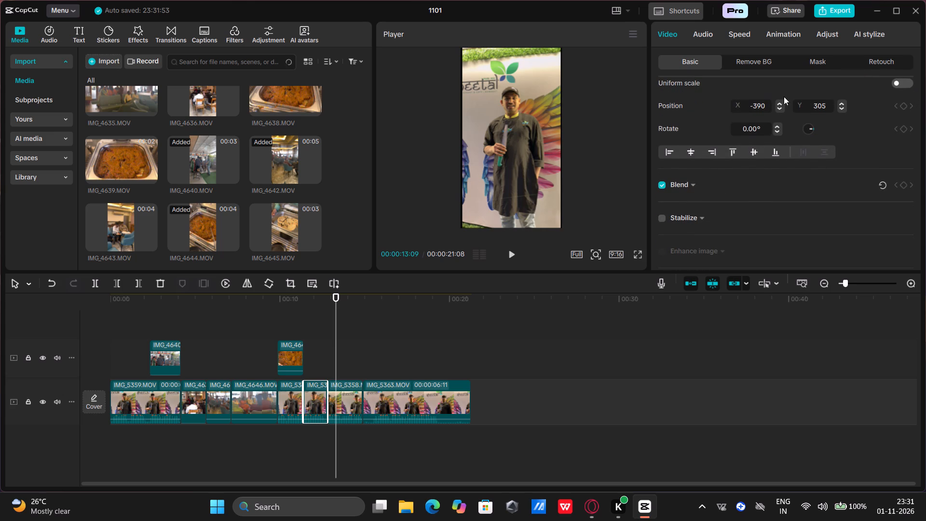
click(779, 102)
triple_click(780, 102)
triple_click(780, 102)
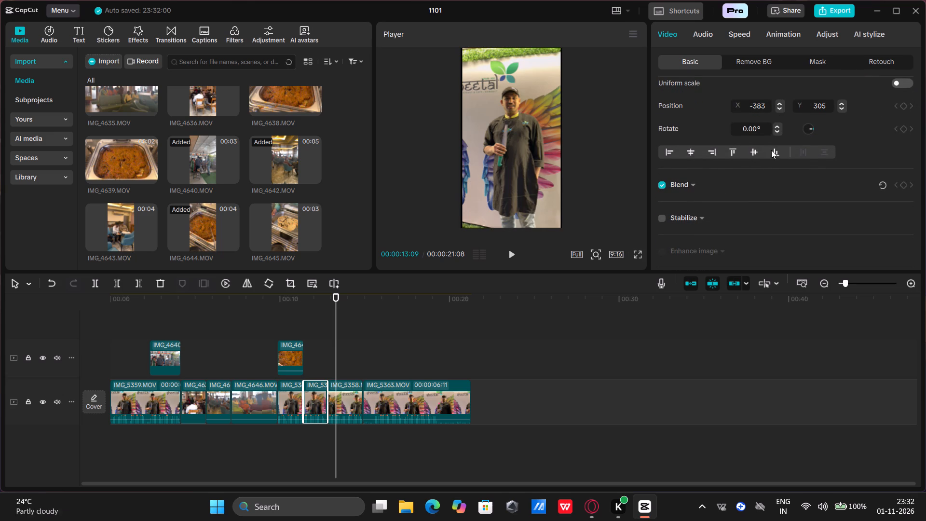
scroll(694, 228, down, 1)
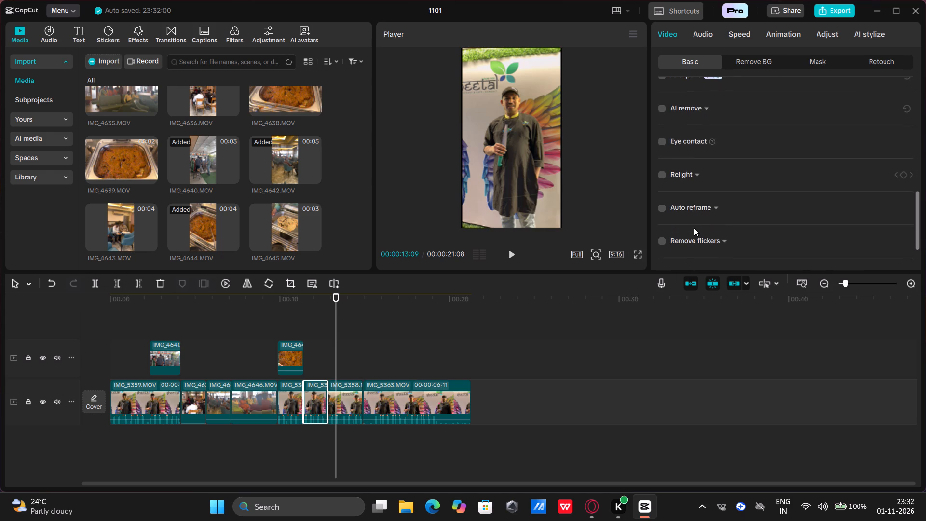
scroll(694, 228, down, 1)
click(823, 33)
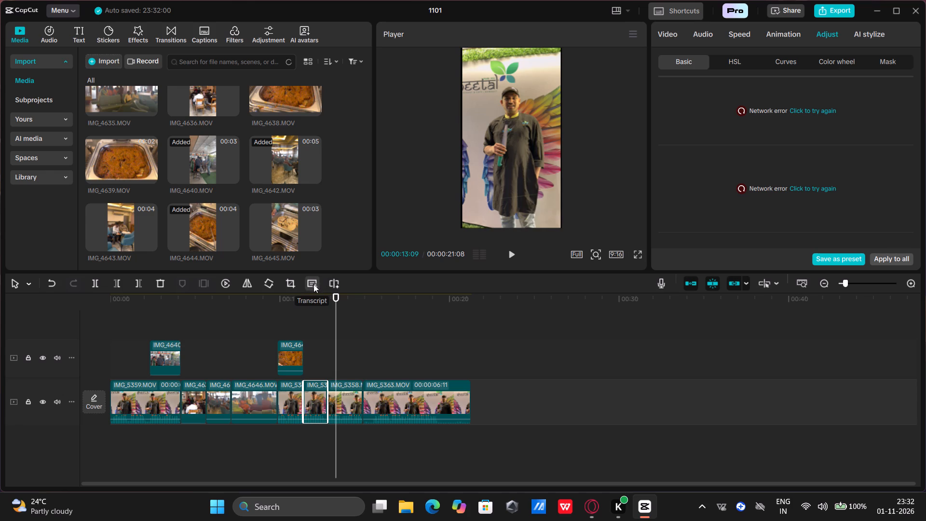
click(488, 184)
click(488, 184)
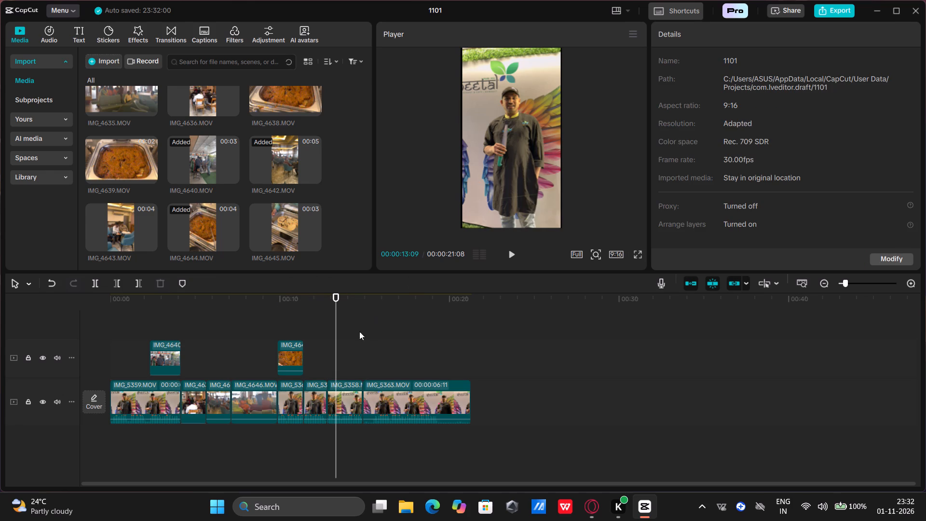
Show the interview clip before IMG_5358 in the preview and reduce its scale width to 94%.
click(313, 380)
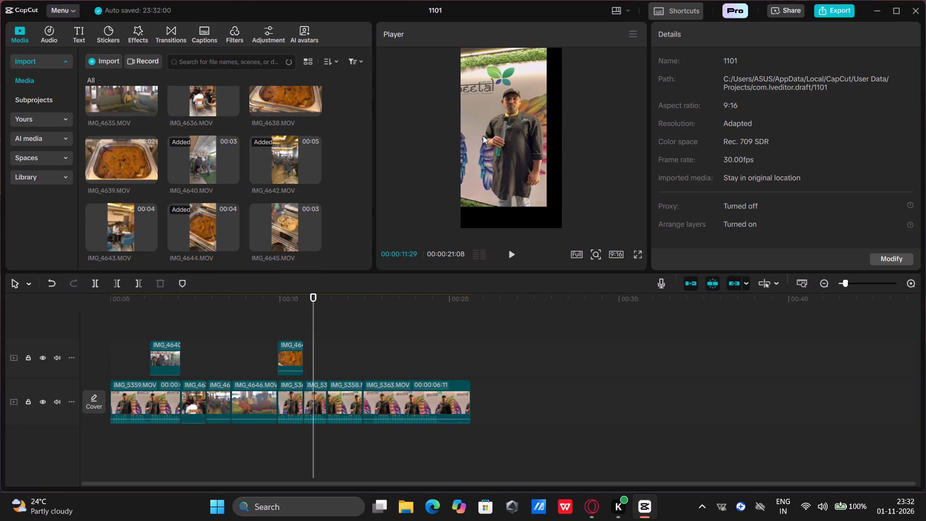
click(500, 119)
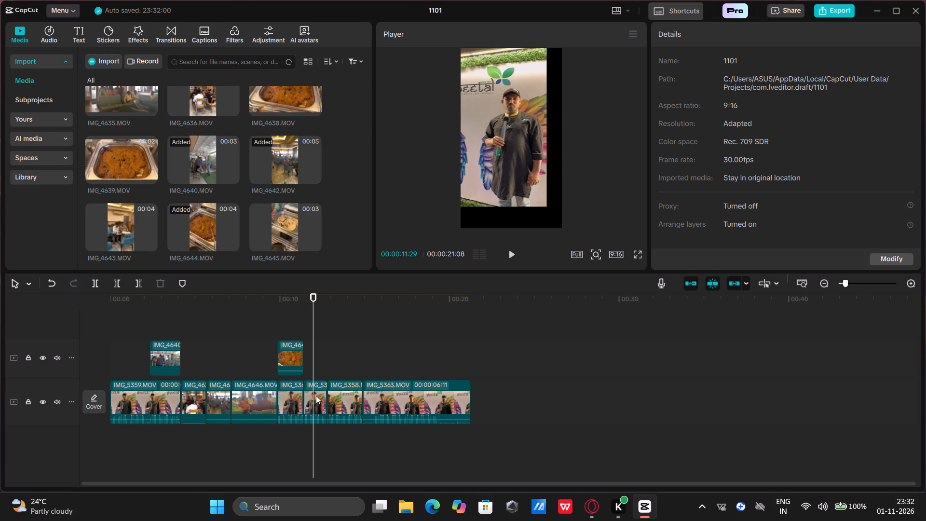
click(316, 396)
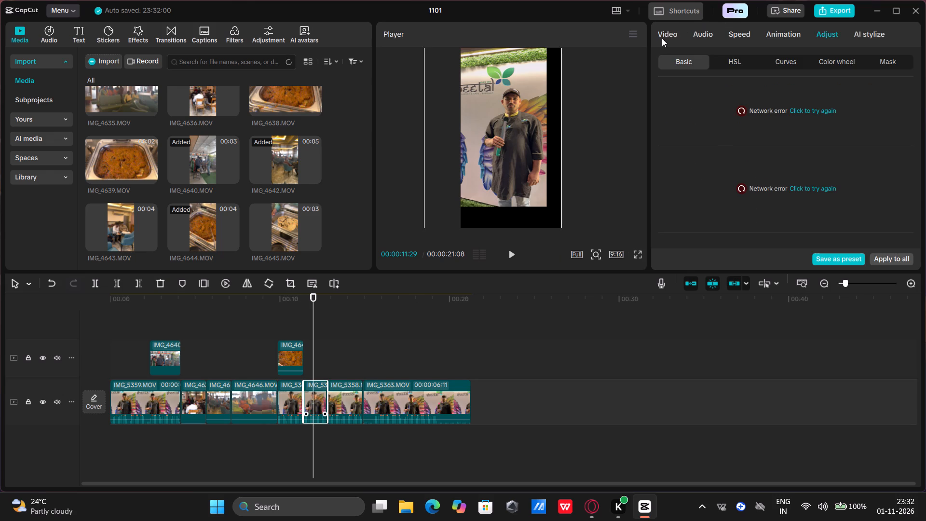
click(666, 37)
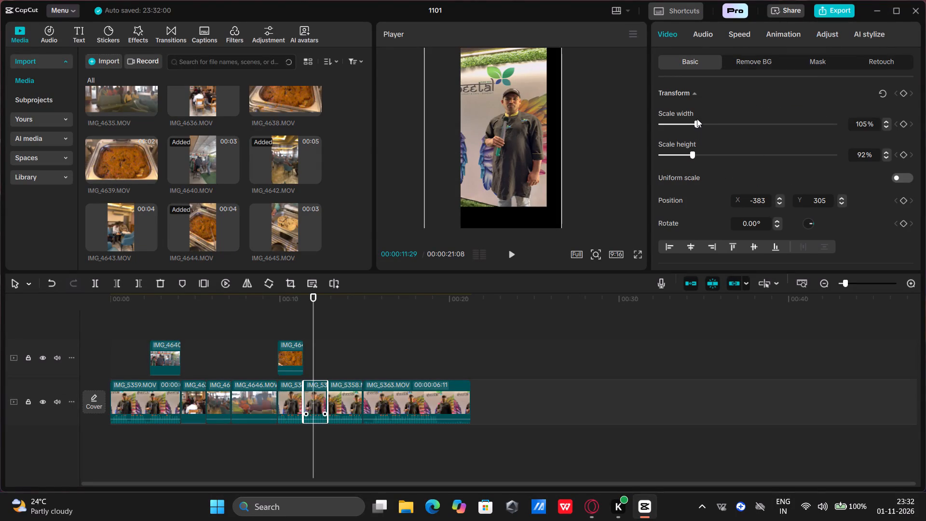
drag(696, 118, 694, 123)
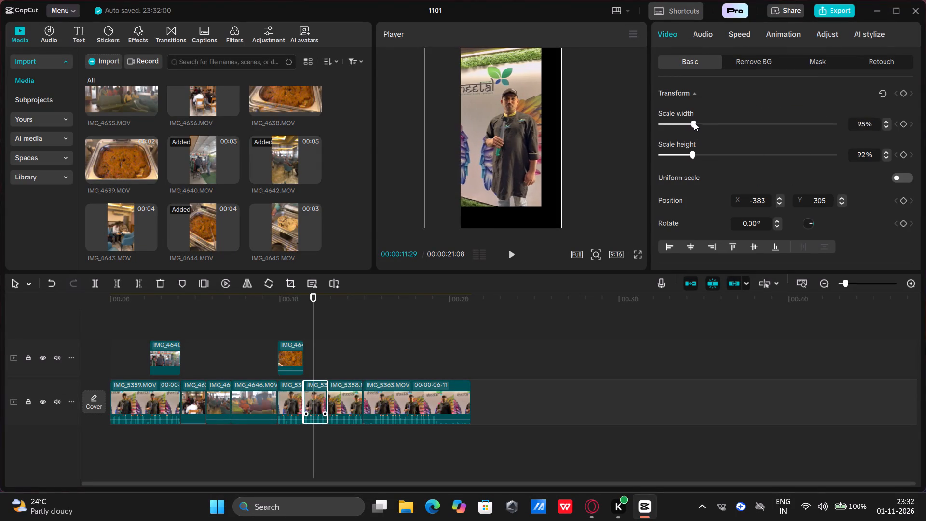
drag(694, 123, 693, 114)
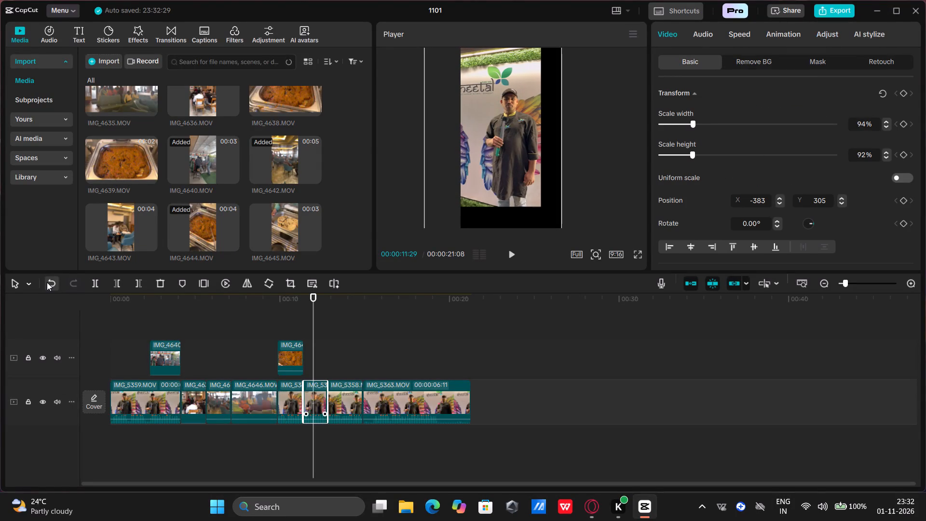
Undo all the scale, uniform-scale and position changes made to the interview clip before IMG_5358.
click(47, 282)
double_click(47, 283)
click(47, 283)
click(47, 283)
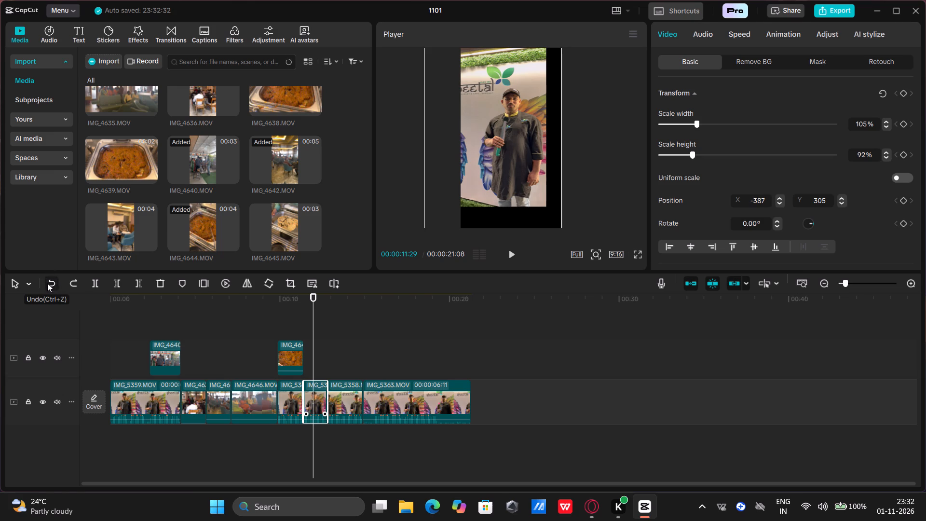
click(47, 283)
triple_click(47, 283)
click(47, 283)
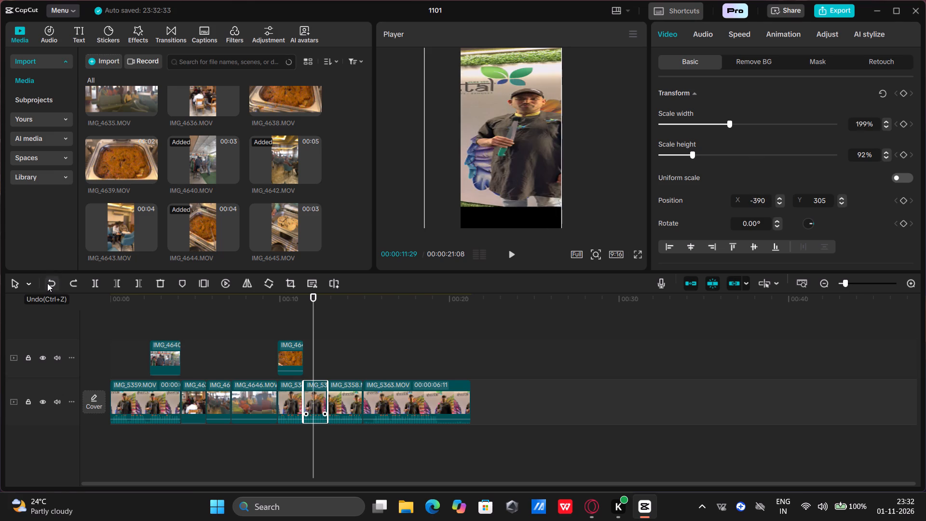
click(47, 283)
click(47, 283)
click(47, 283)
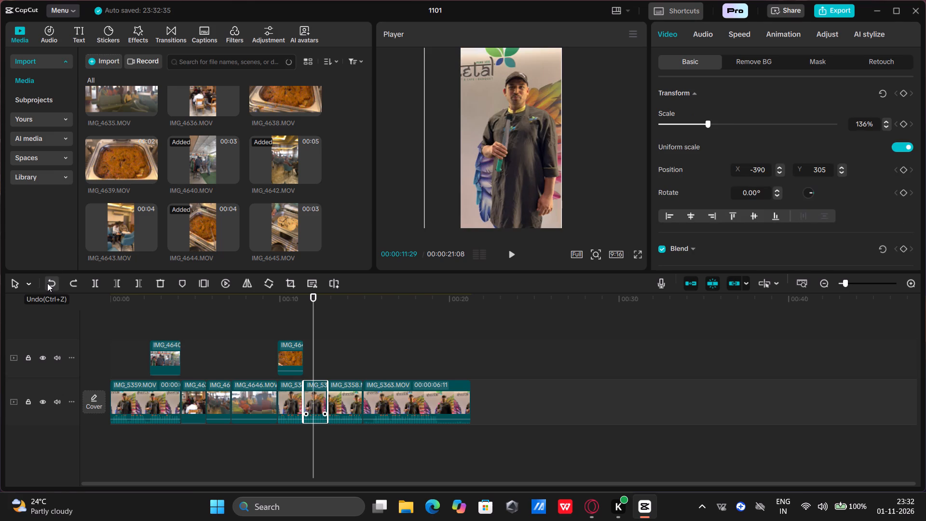
Play back the cut from the preceding interview clip into IMG_5358 to compare their framing.
click(404, 214)
click(515, 252)
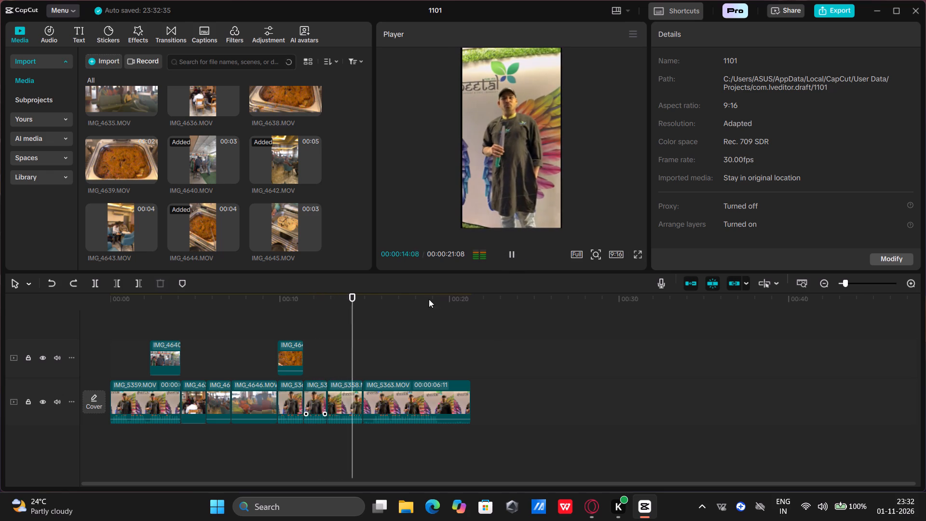
click(336, 397)
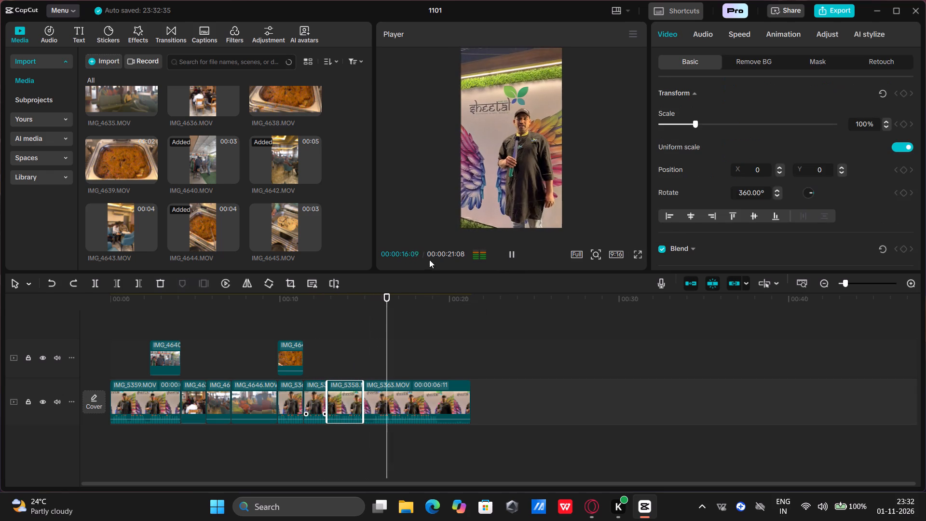
click(333, 349)
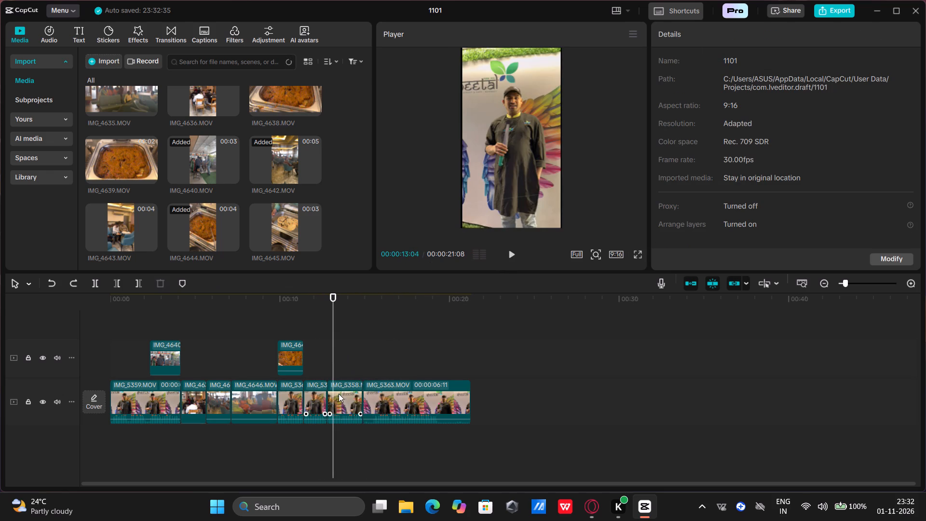
Turn off uniform scale for the IMG_5358 clip and set its scale width to 106%, keeping height at 100%.
click(341, 390)
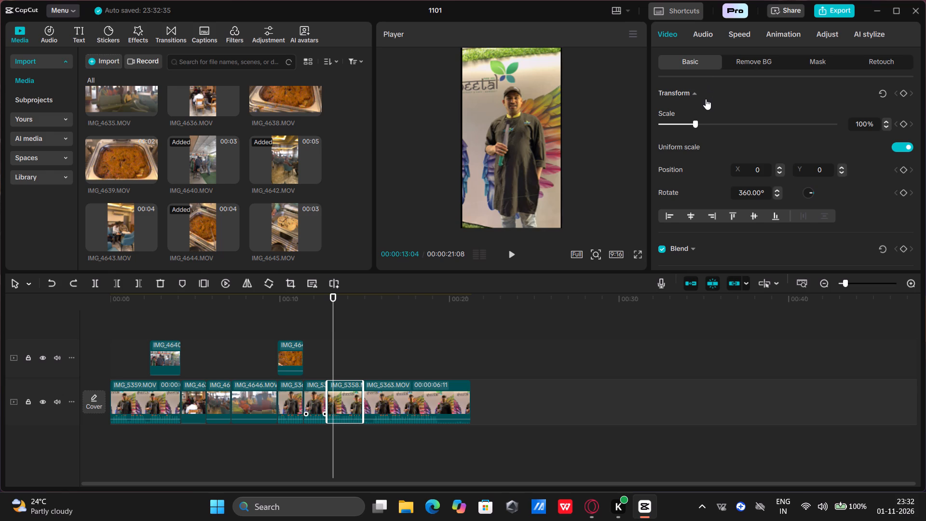
scroll(706, 99, up, 3)
click(902, 144)
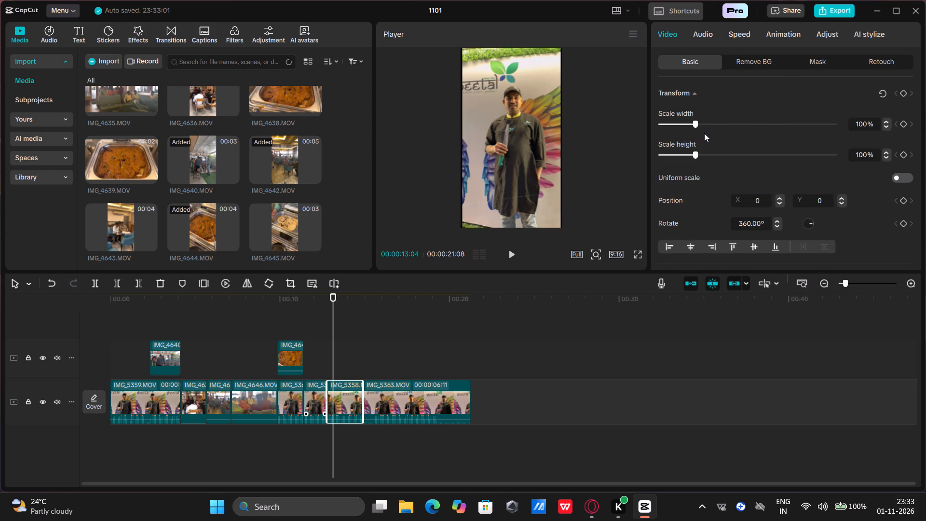
click(700, 122)
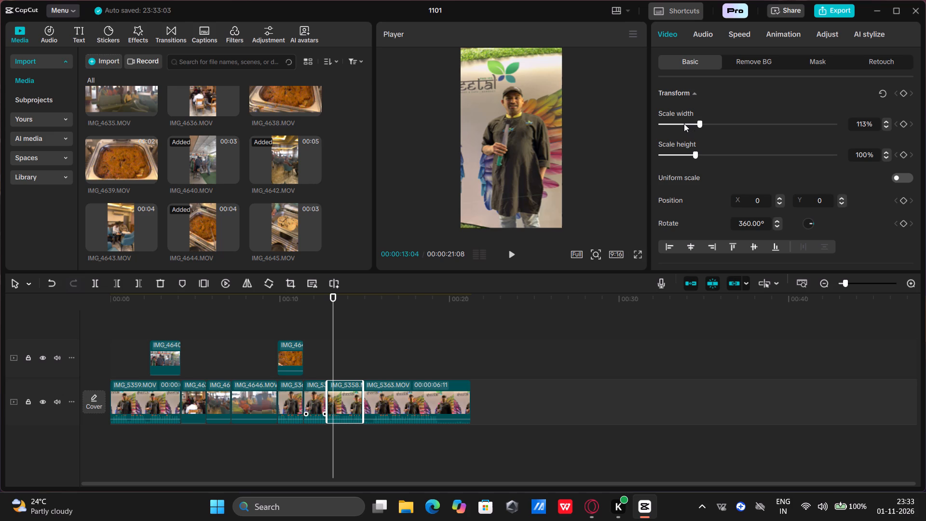
click(685, 123)
drag(688, 123, 694, 125)
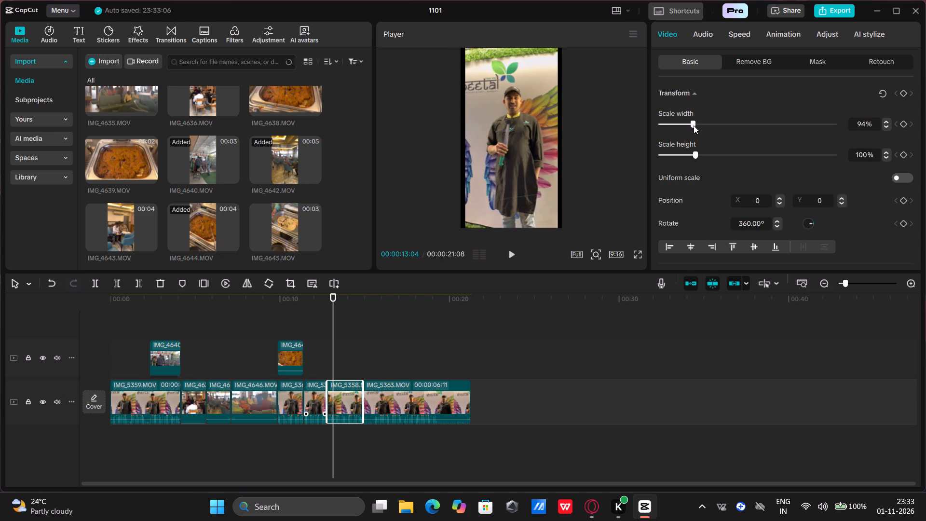
drag(694, 125, 696, 126)
click(696, 126)
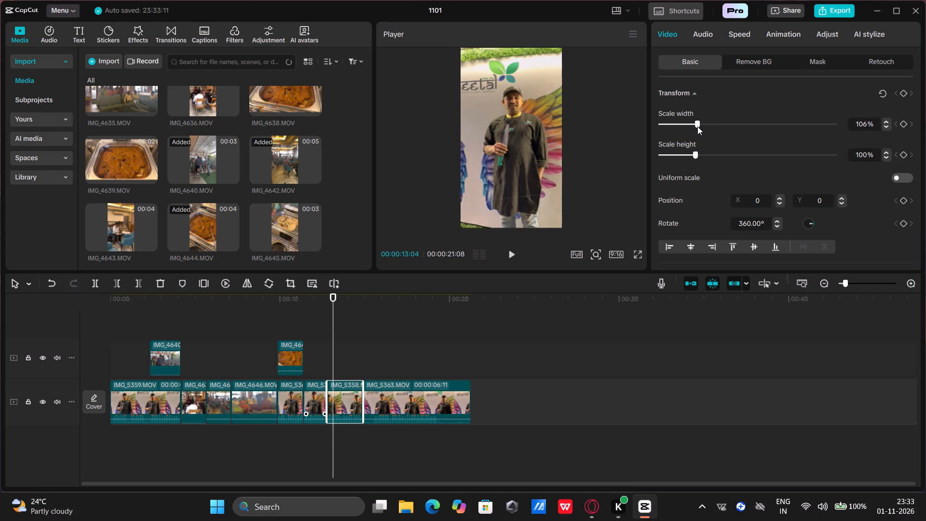
Play back the interview clips around IMG_5358 to check the widened framing across the cuts.
click(511, 256)
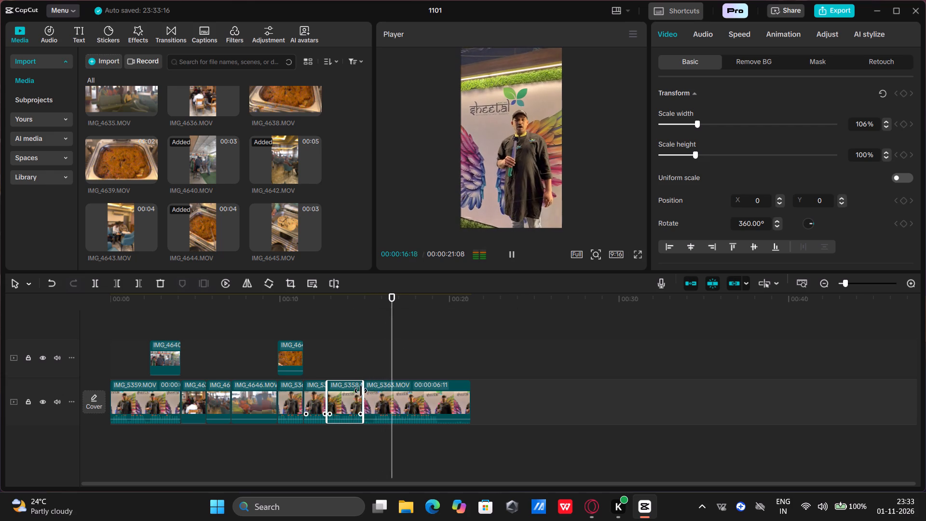
click(306, 346)
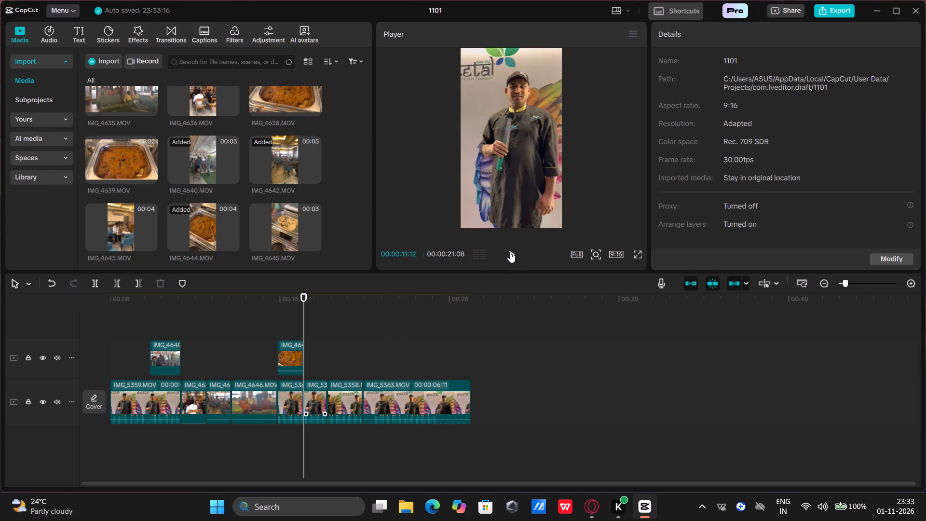
click(514, 251)
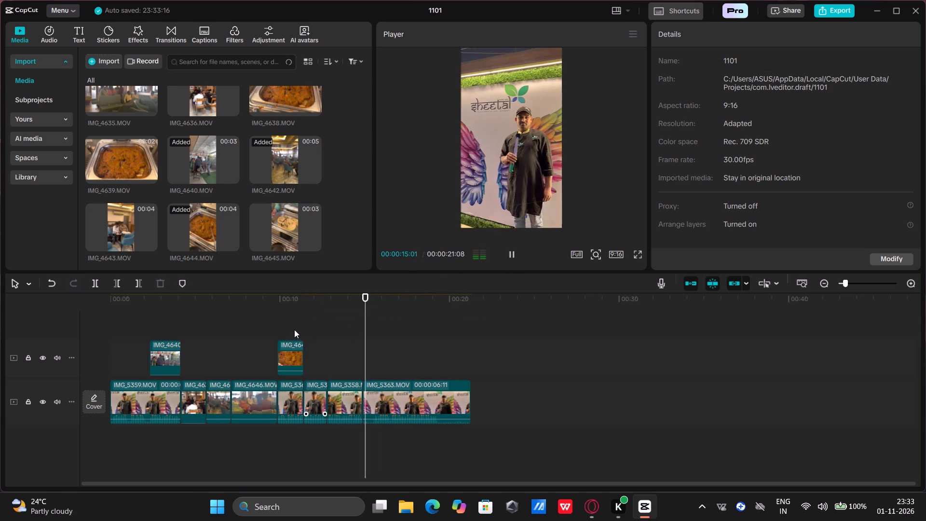
click(309, 316)
click(512, 253)
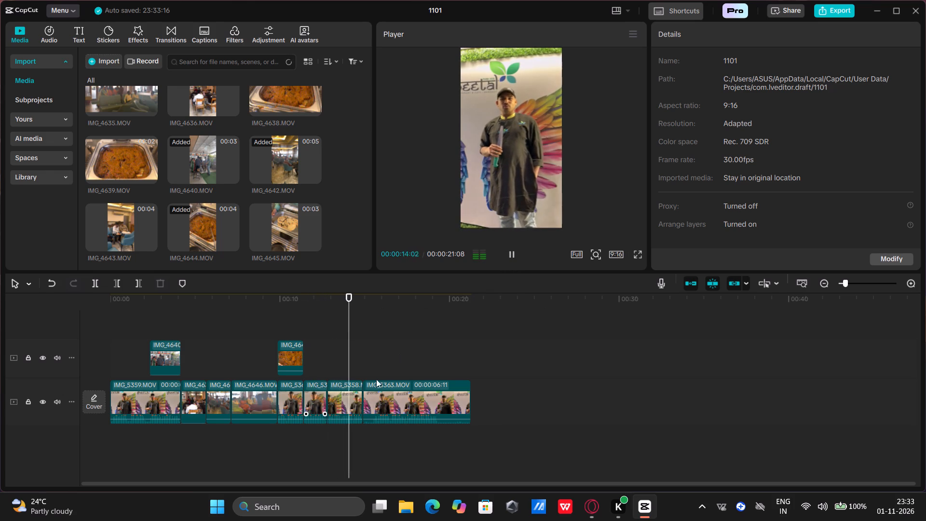
Rotate the IMG_5358 clip by 90 degrees to 450°.
click(353, 391)
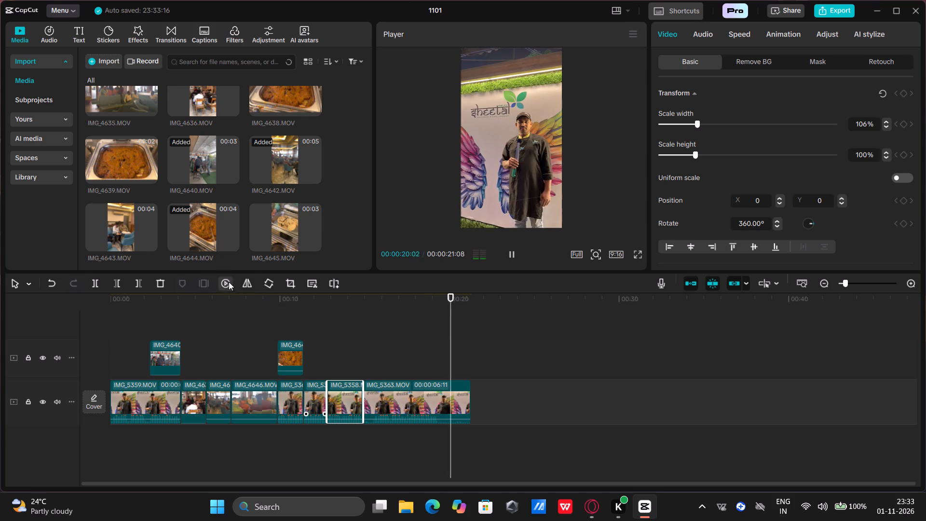
click(272, 284)
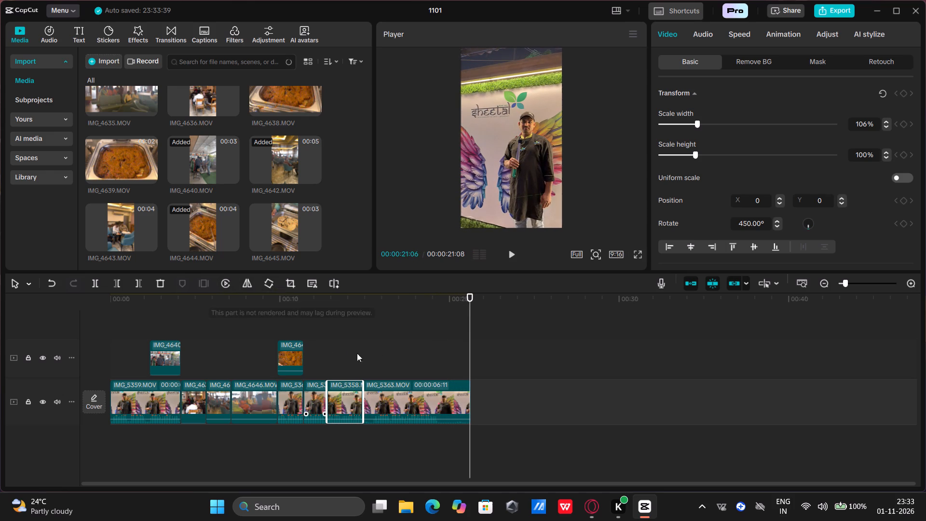
Crop the IMG_5358 clip tighter around the chef by cutting more off its left side and top.
click(292, 285)
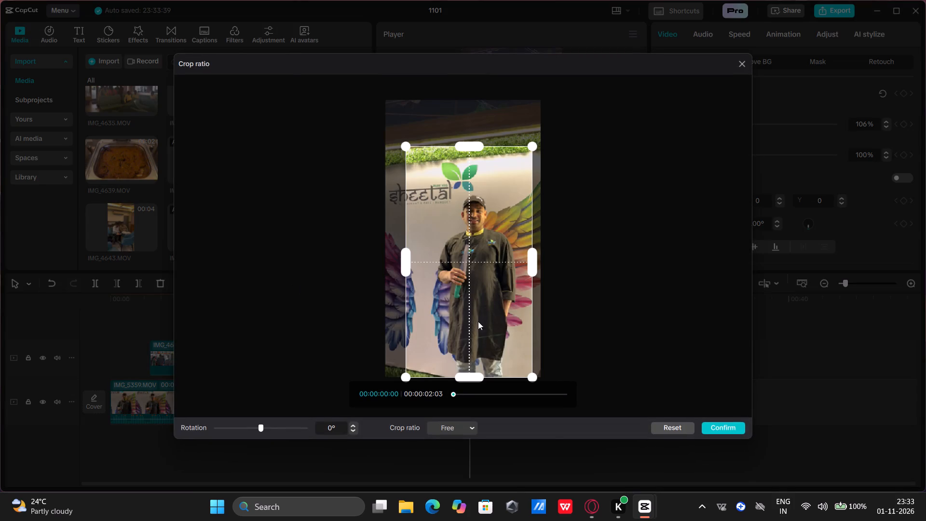
drag(408, 261, 418, 263)
drag(476, 149, 476, 151)
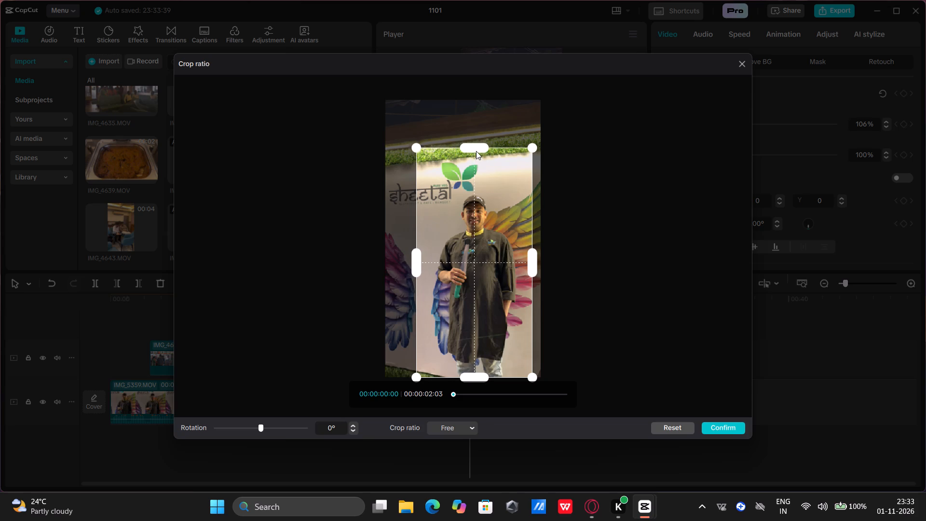
drag(476, 151, 477, 171)
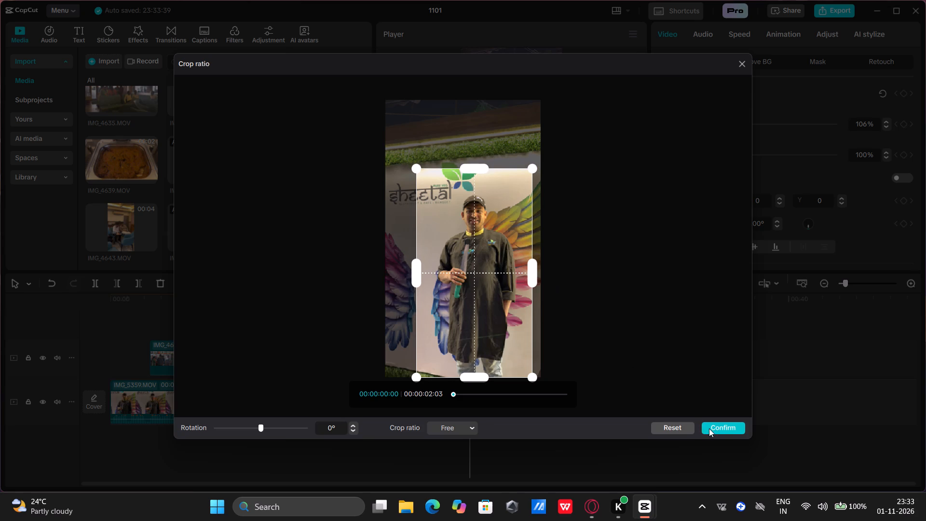
click(711, 426)
Rotate the IMG_5358 clip in 90-degree increments to 720° so the chef stands upright.
click(344, 357)
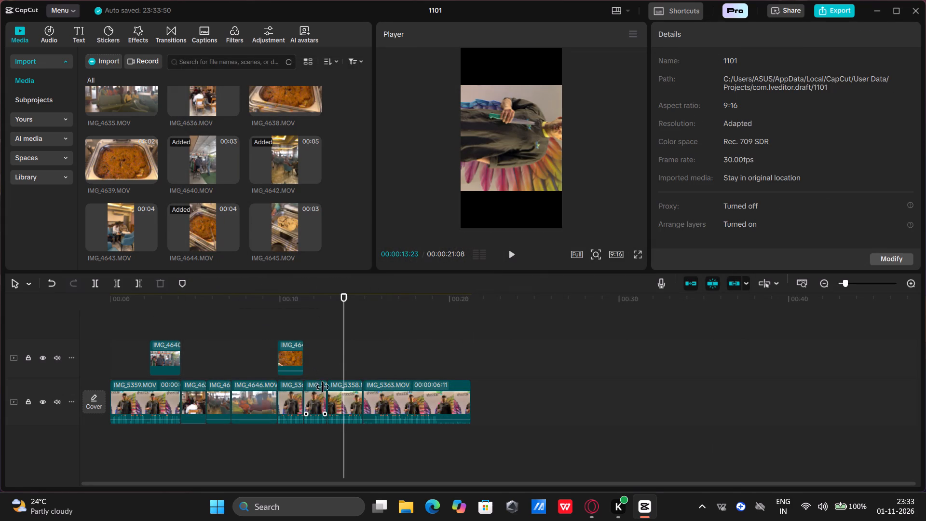
click(343, 405)
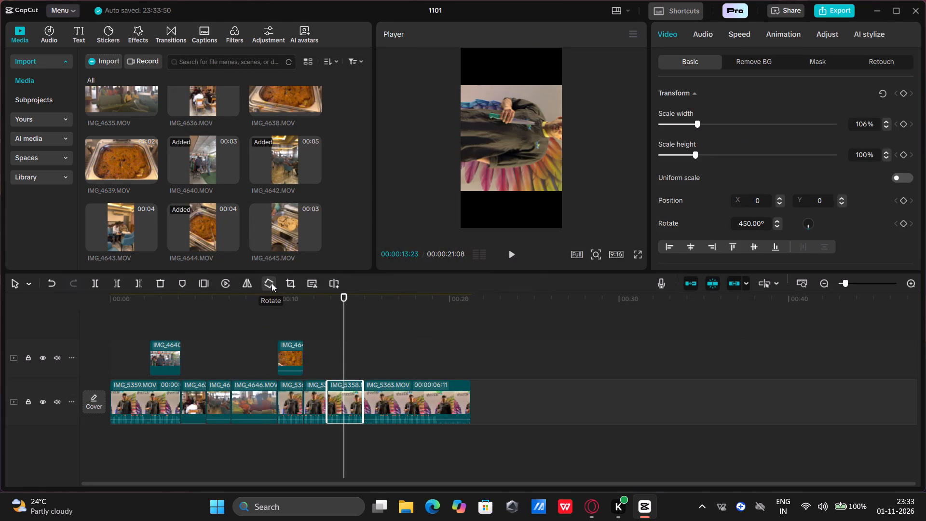
click(272, 283)
click(272, 283)
click(272, 283)
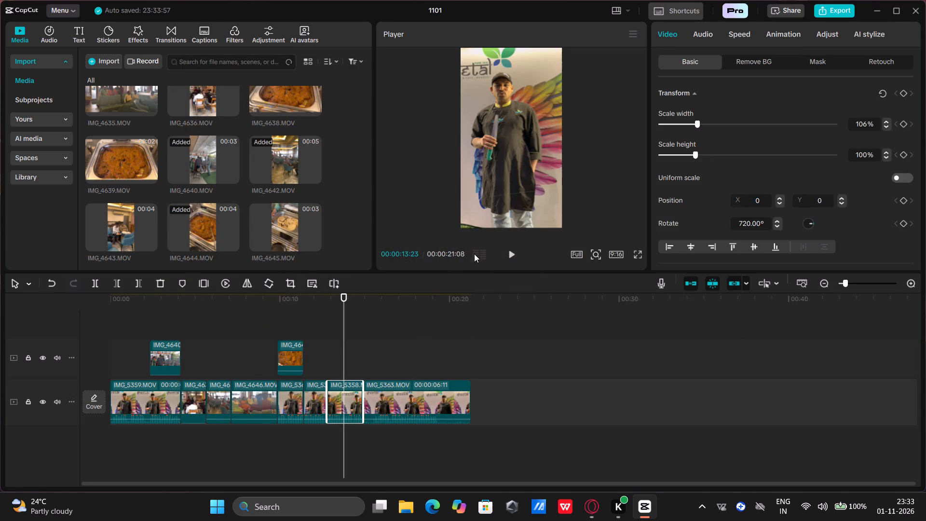
Play back from the interview clip before IMG_5358 into IMG_5363 to compare the framing across the cuts.
click(316, 327)
click(512, 257)
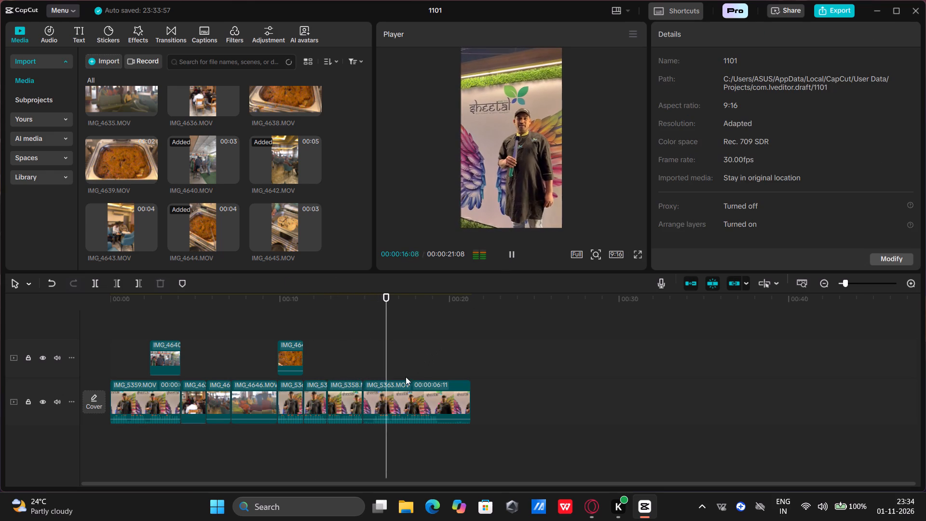
click(370, 350)
click(372, 349)
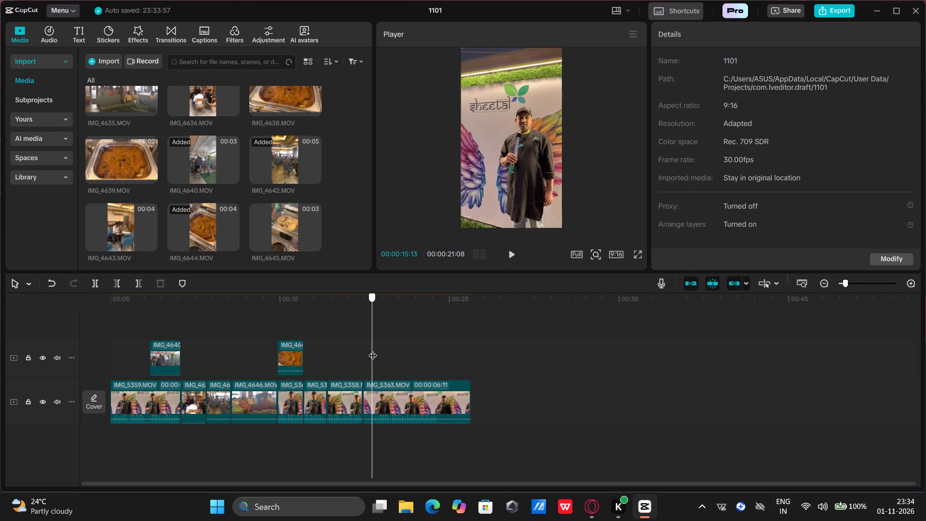
Trim the start of the IMG_5363 clip so that it lasts 5:24.
click(387, 419)
drag(361, 391, 370, 393)
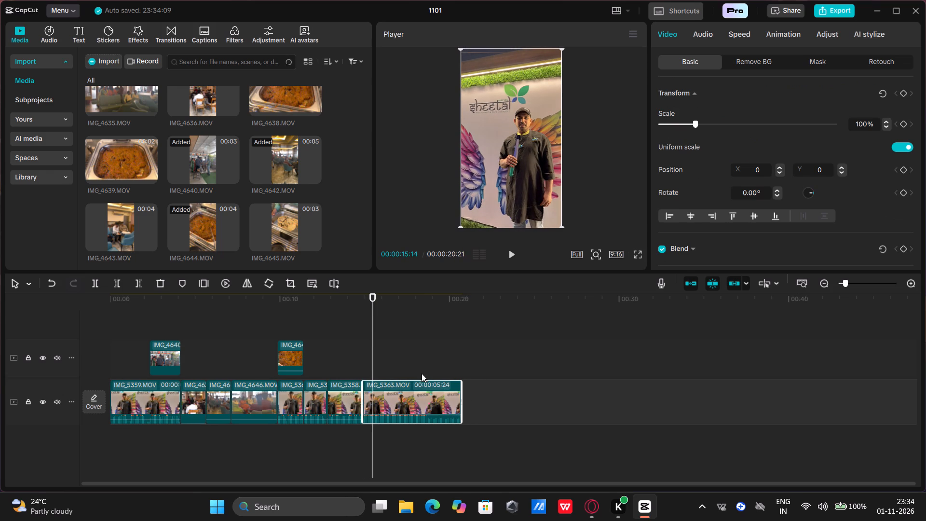
Review the last part of the IMG_5363 clip and trim its end so the clip lasts about 3:29.
click(422, 362)
click(425, 361)
click(425, 361)
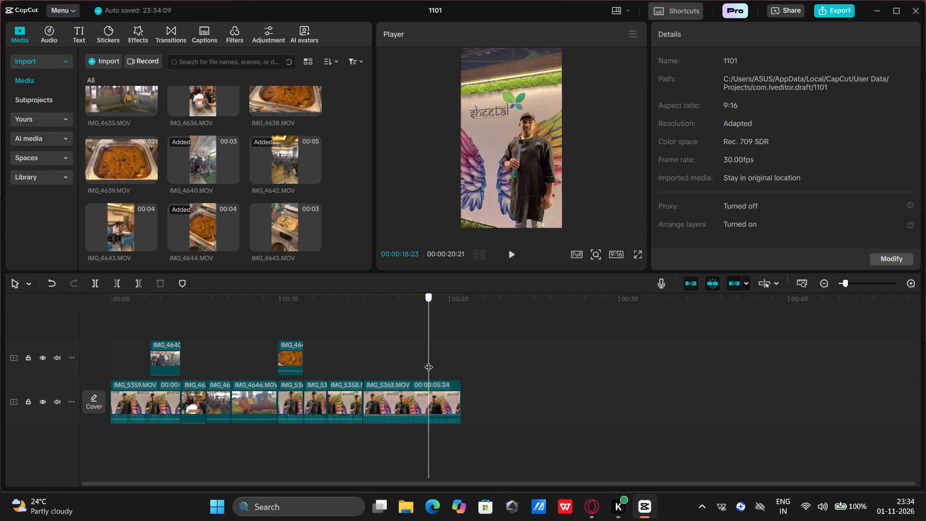
click(443, 393)
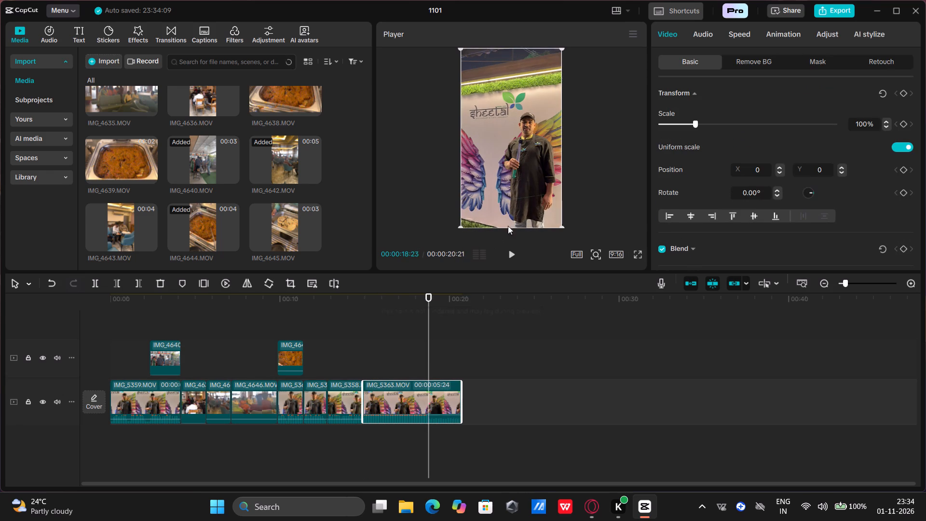
click(510, 256)
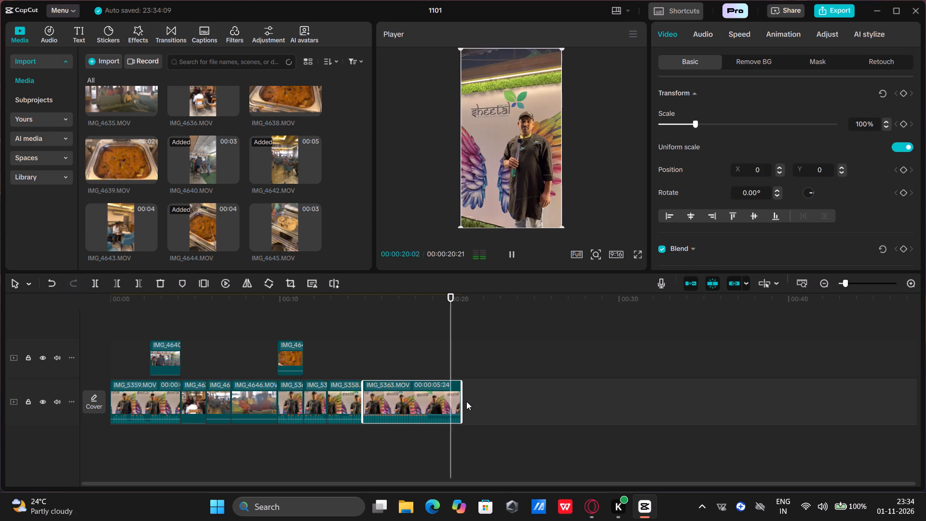
drag(462, 396, 430, 388)
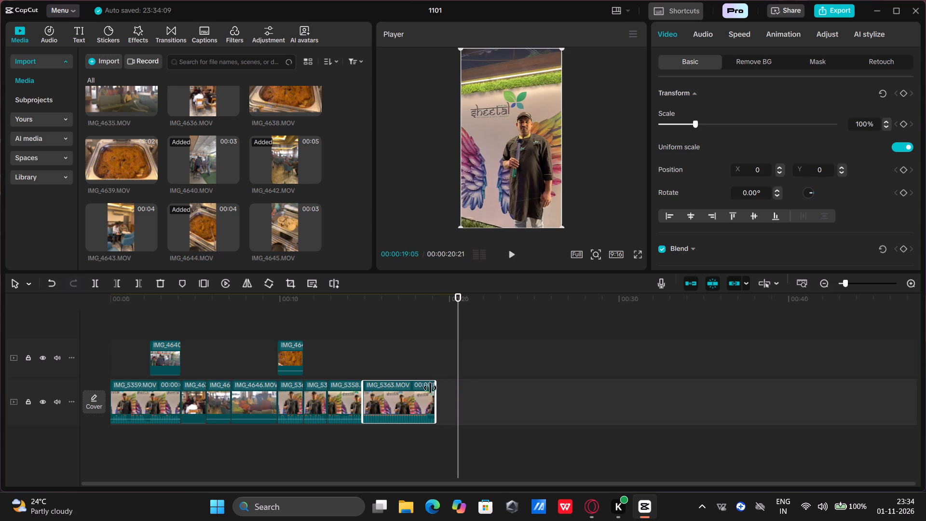
drag(430, 388, 427, 386)
Play back the cut from IMG_5358 into the trimmed IMG_5363 clip to compare their framing.
click(353, 346)
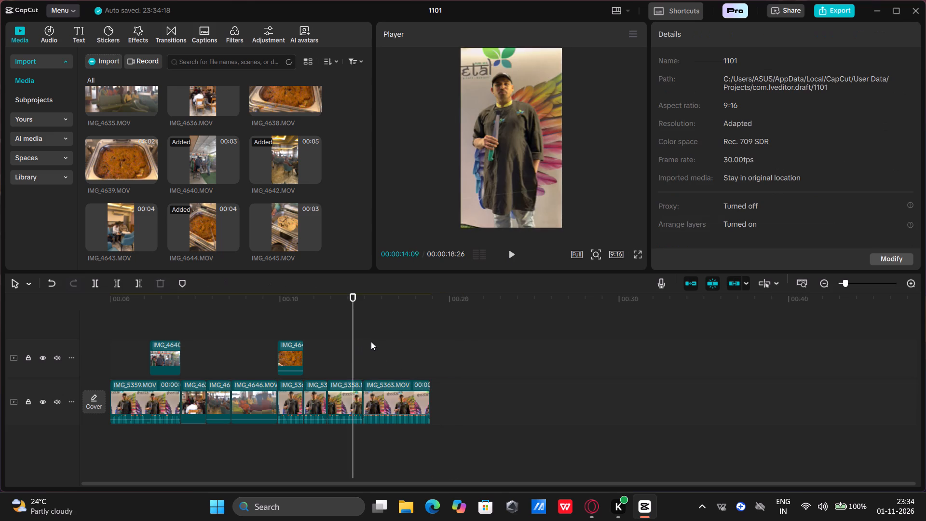
click(371, 340)
click(358, 342)
drag(364, 343, 372, 341)
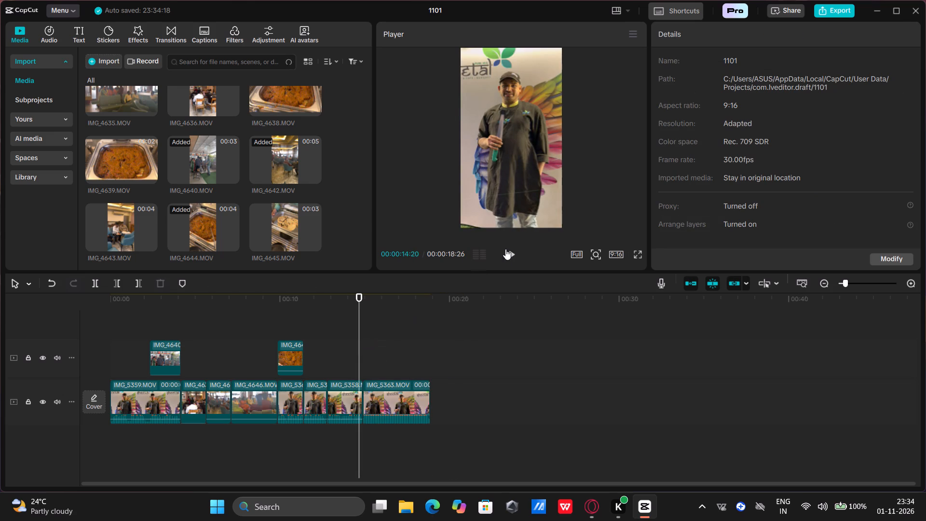
click(512, 251)
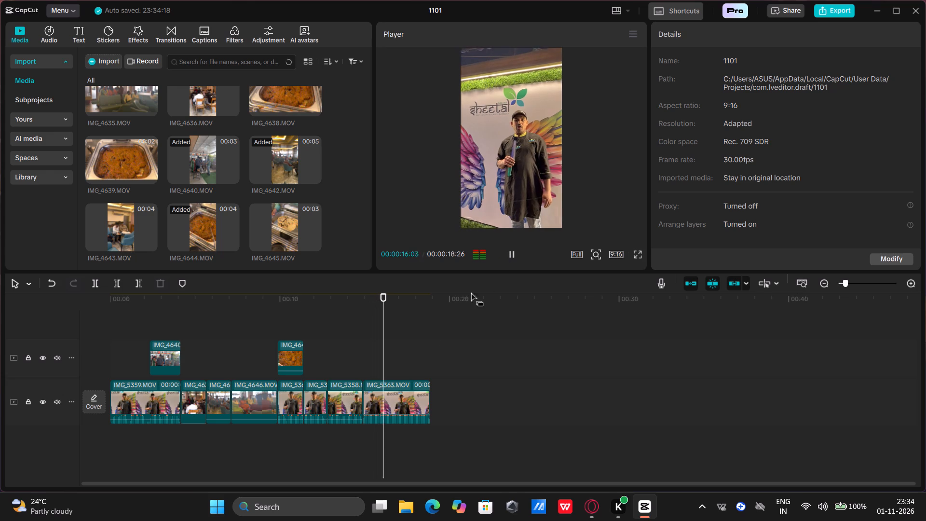
Crop the IMG_5363 clip around the chef, removing the ceiling and grass strip at the top and the wing mural at left.
click(378, 401)
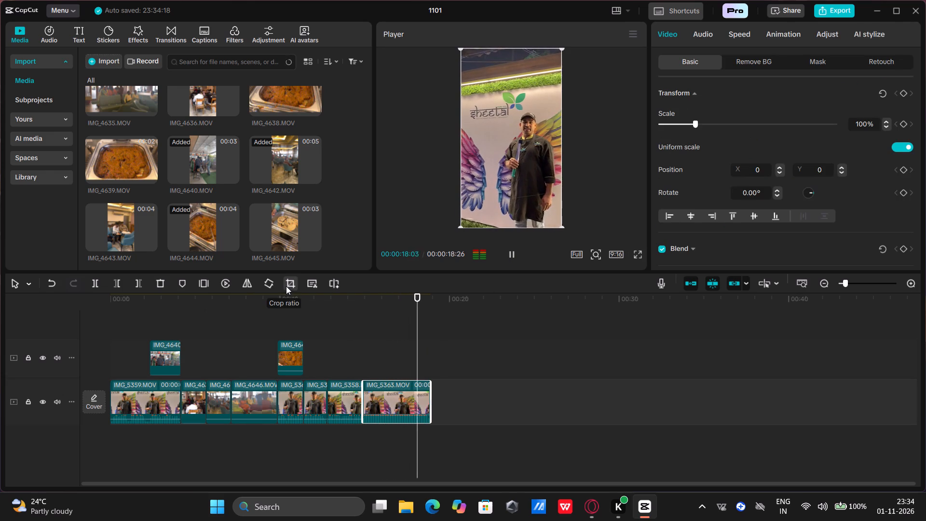
click(287, 286)
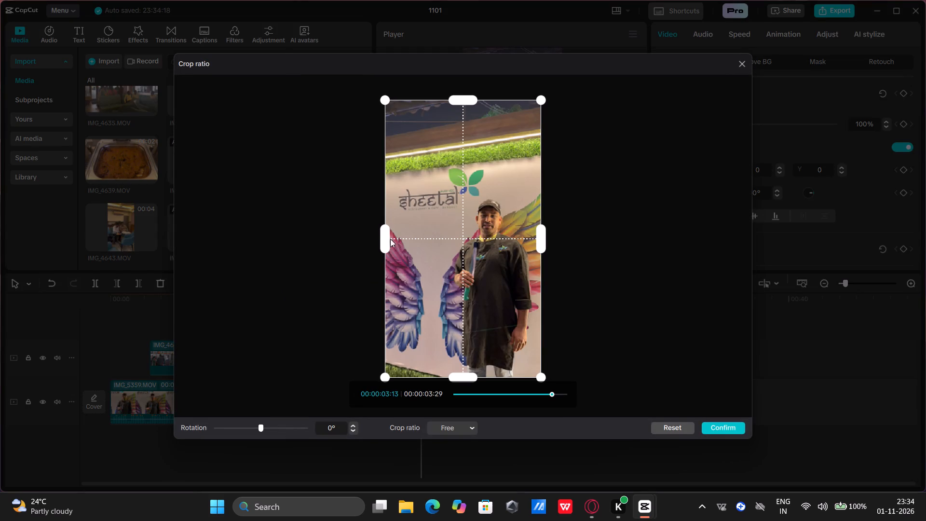
drag(380, 235, 413, 244)
drag(386, 236, 401, 239)
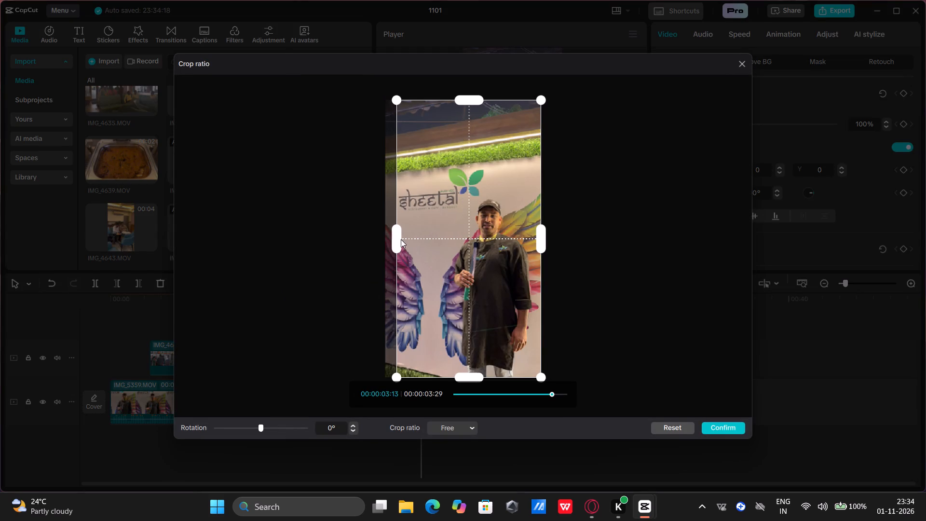
drag(401, 239, 436, 247)
drag(496, 401, 505, 394)
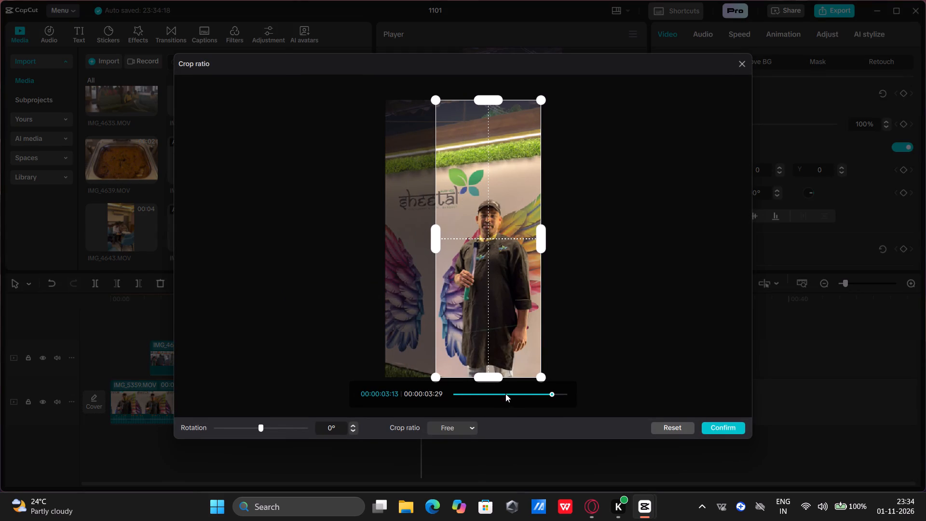
drag(505, 394, 506, 393)
click(518, 389)
drag(551, 393, 458, 393)
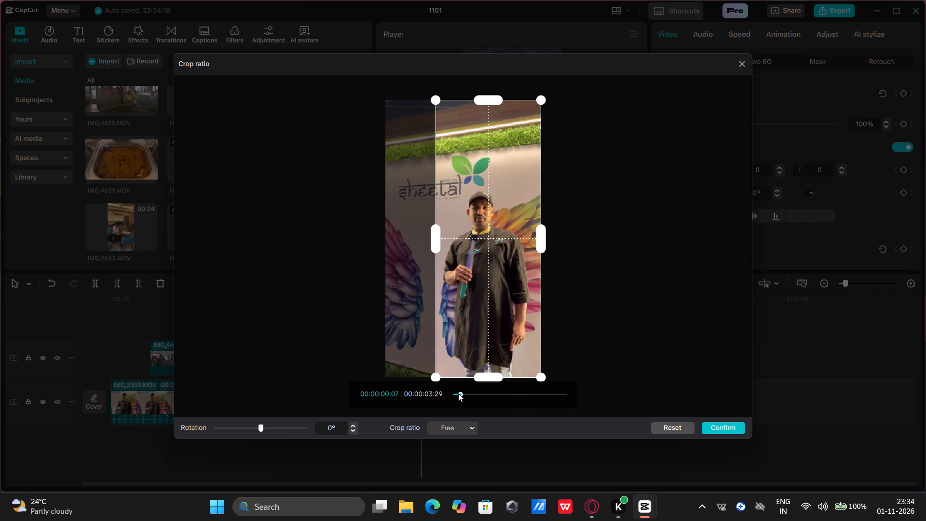
drag(458, 393, 450, 395)
drag(435, 237, 428, 238)
drag(488, 100, 482, 159)
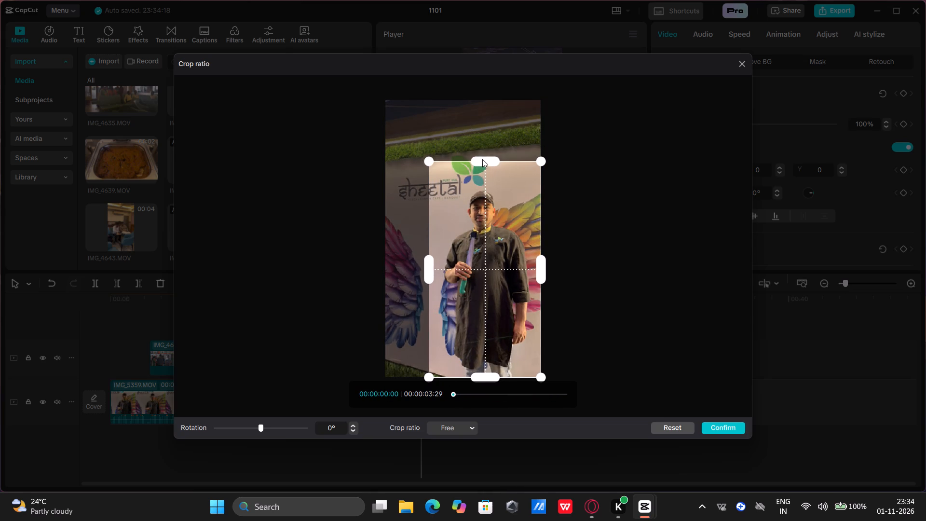
drag(482, 159, 483, 157)
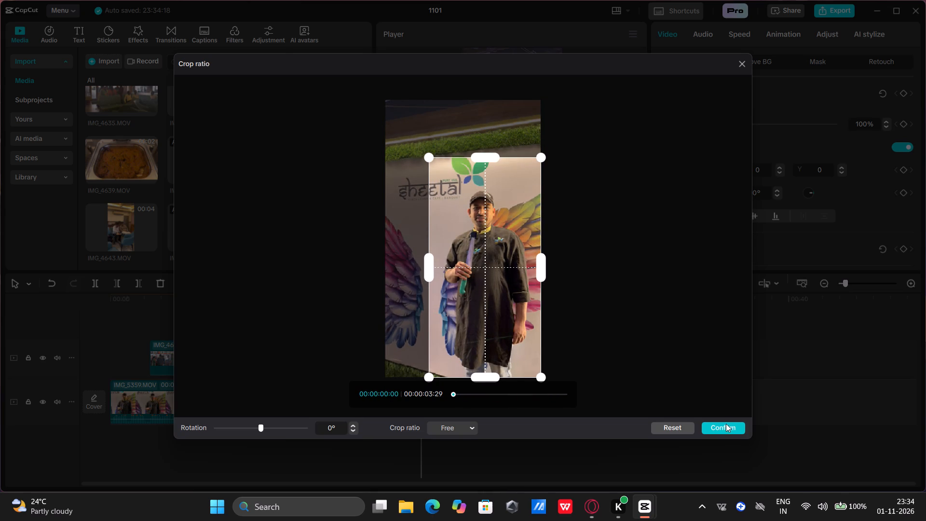
click(726, 423)
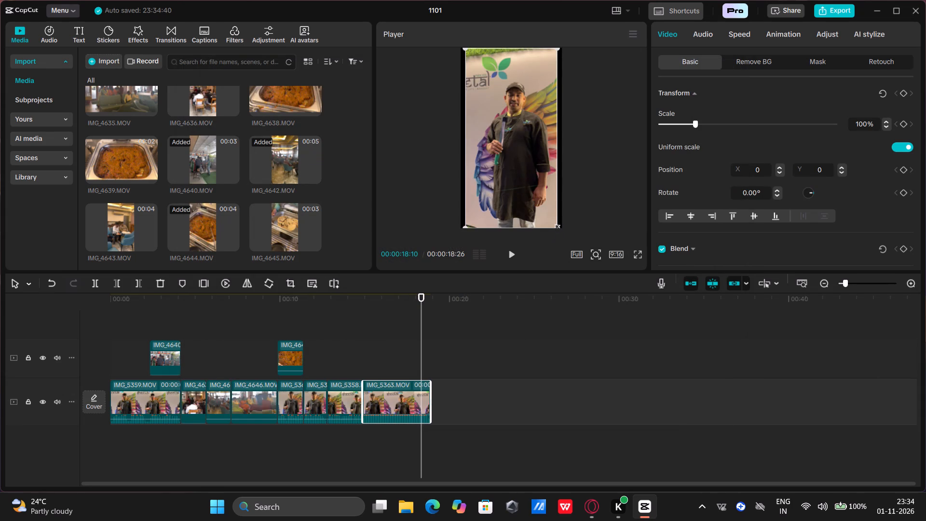
Scale the cropped IMG_5363 clip uniformly to 110% to fill the frame.
drag(557, 227, 561, 233)
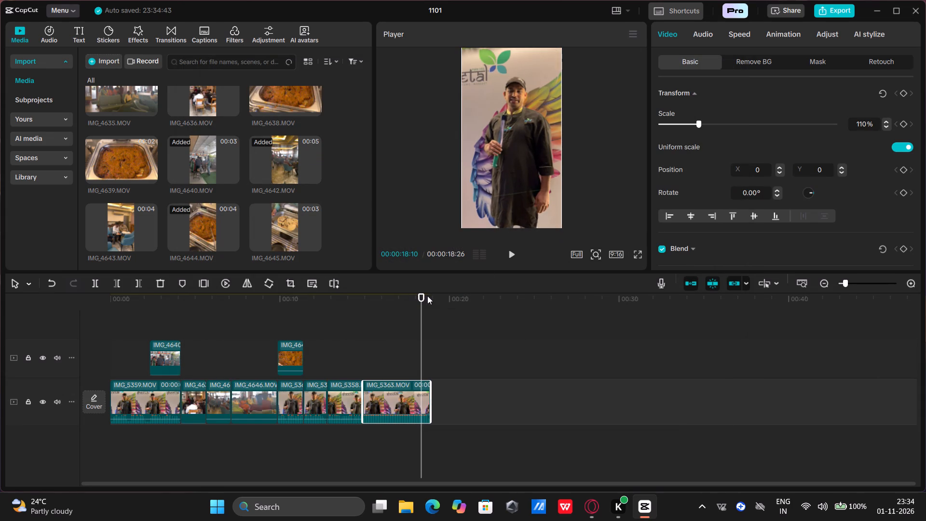
Set the IMG_5363 clip's audio volume to 0.0 dB.
click(367, 335)
click(347, 340)
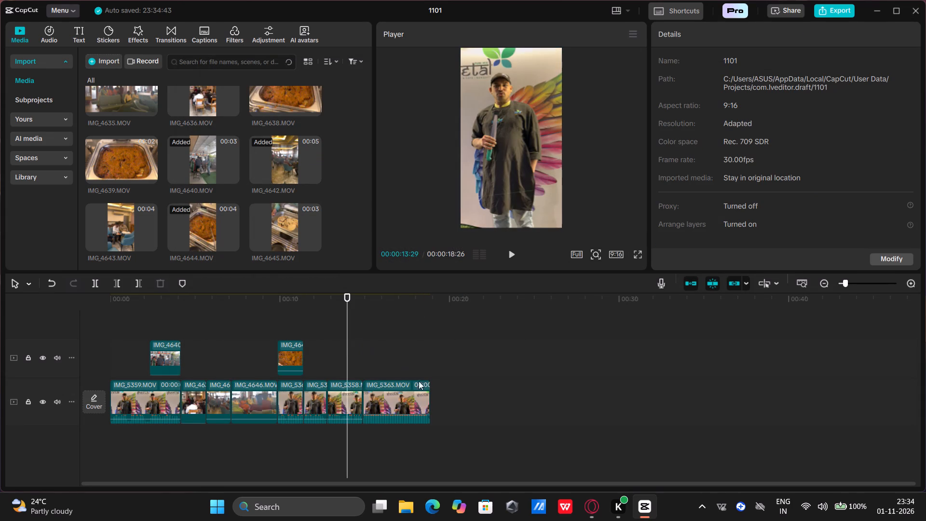
click(416, 396)
click(708, 31)
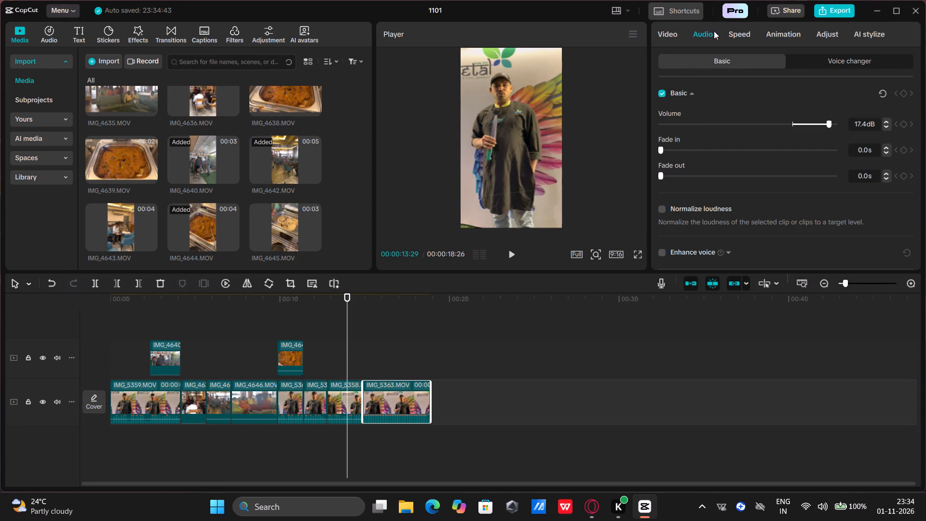
click(792, 122)
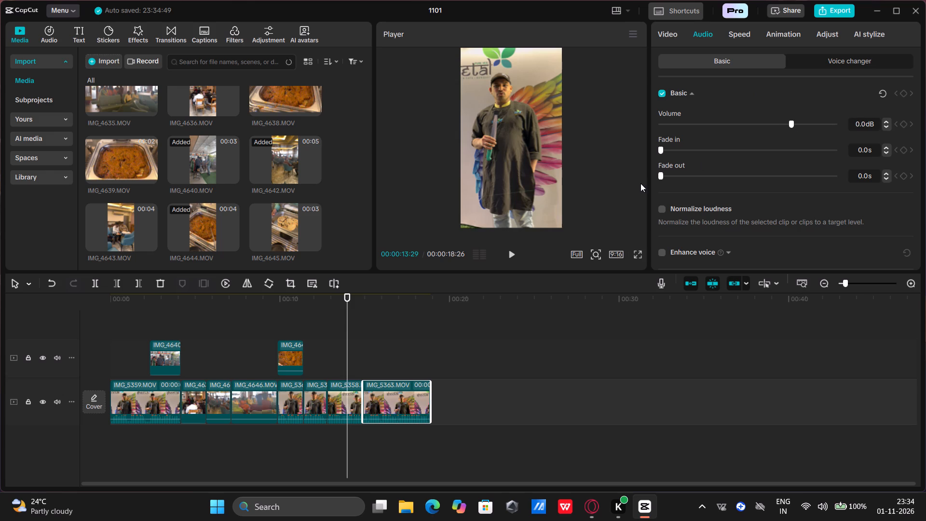
Turn on noise reduction for the last four interview clips, from IMG_5363 back to the one beneath the curry overlay.
scroll(668, 227, down, 1)
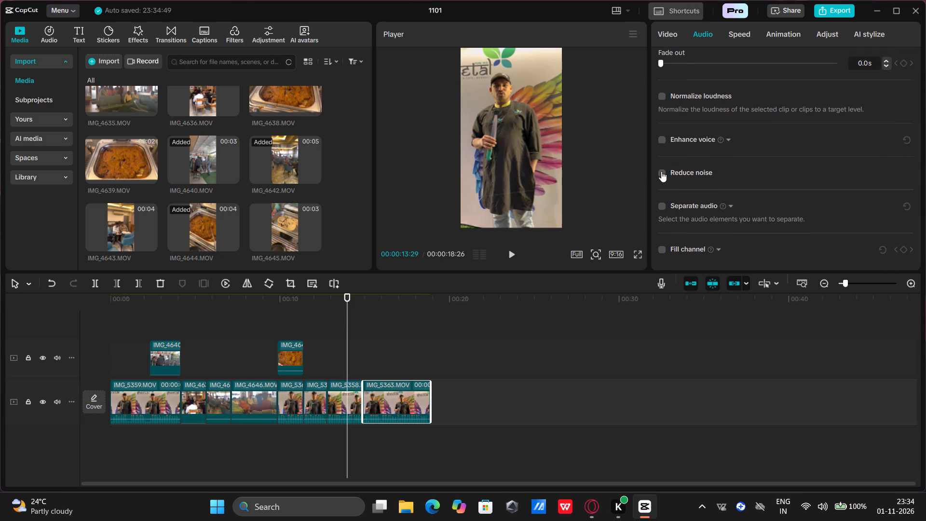
click(661, 171)
click(342, 392)
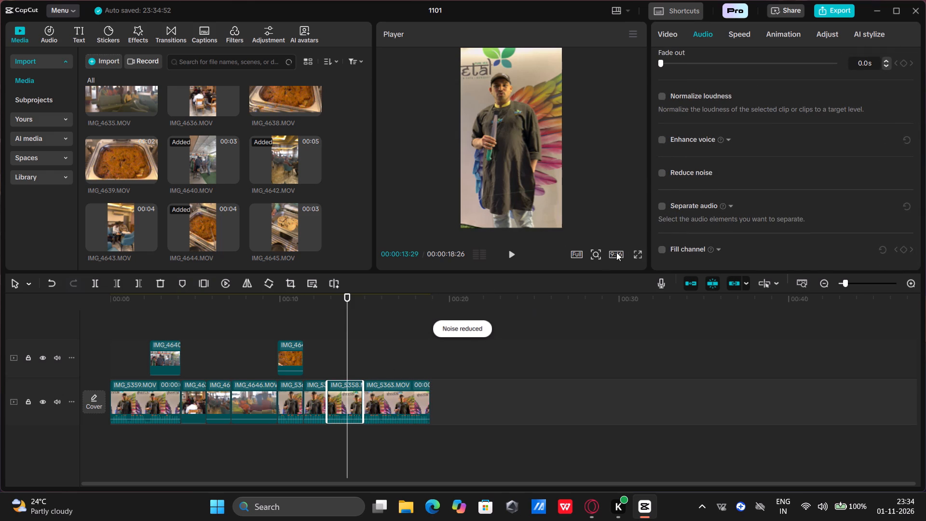
click(662, 170)
click(314, 395)
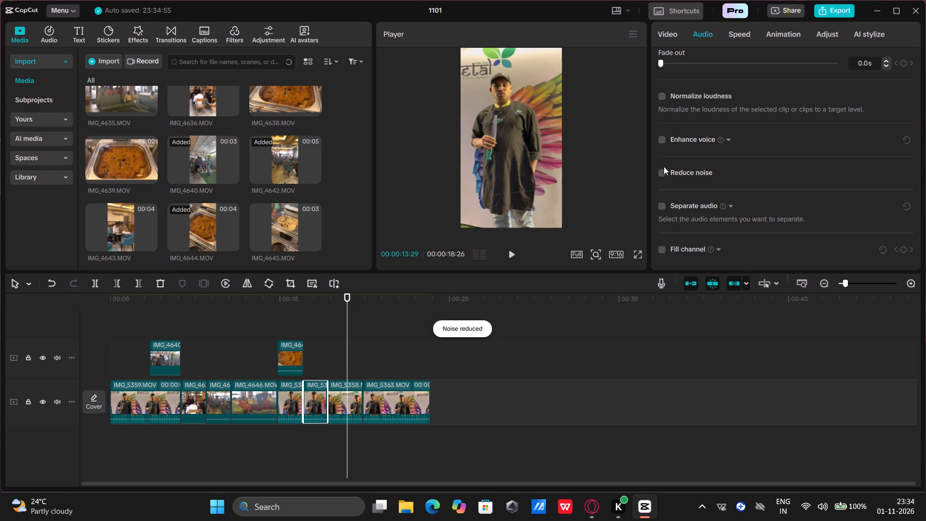
click(663, 167)
click(663, 169)
click(663, 169)
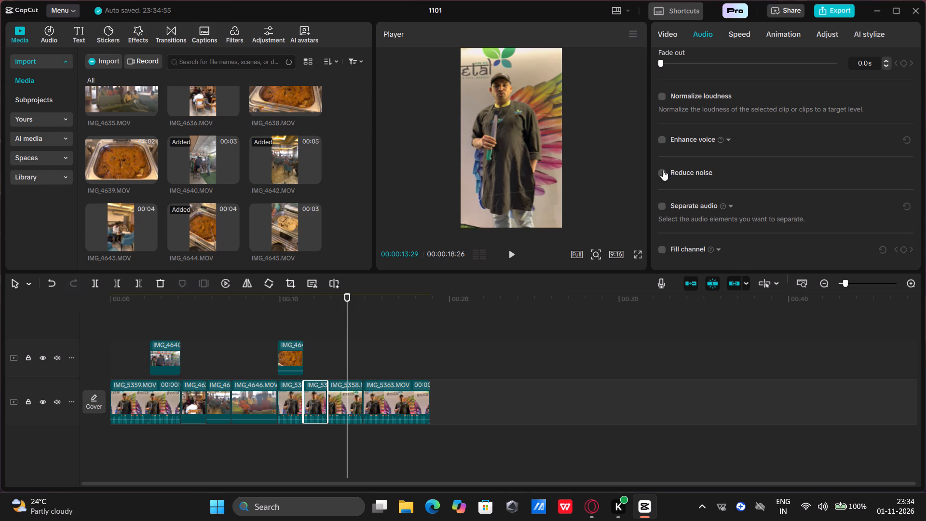
click(663, 170)
click(660, 175)
click(661, 172)
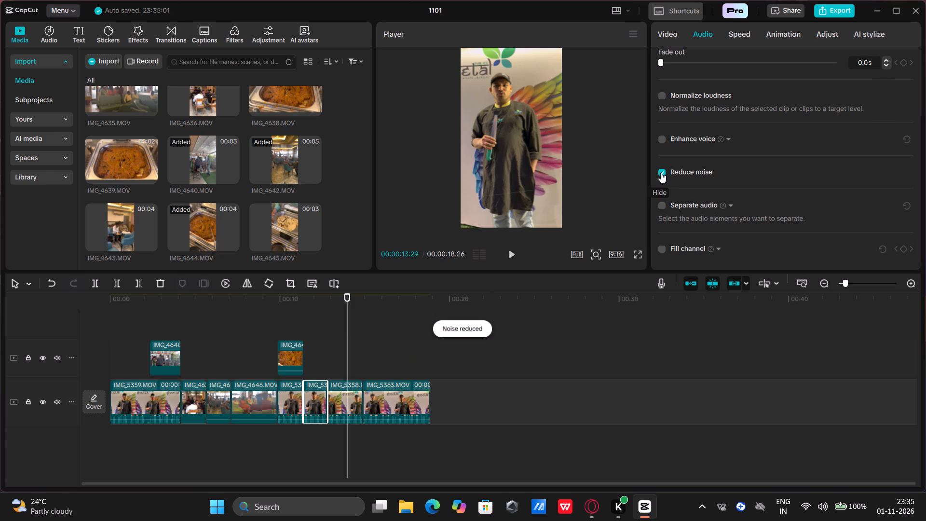
click(289, 402)
click(663, 169)
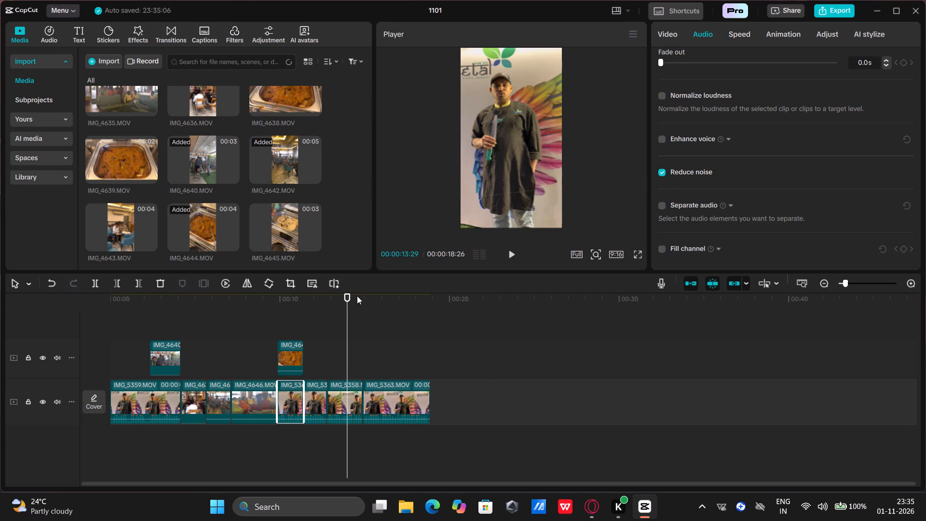
Play back from the end of the curry overlay to the end of the video to check the interview clips.
click(300, 329)
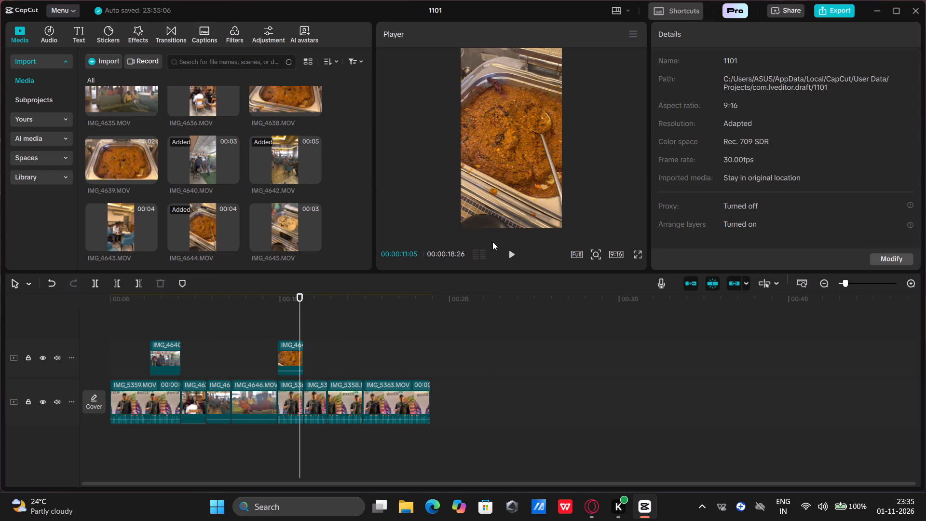
click(499, 248)
click(504, 248)
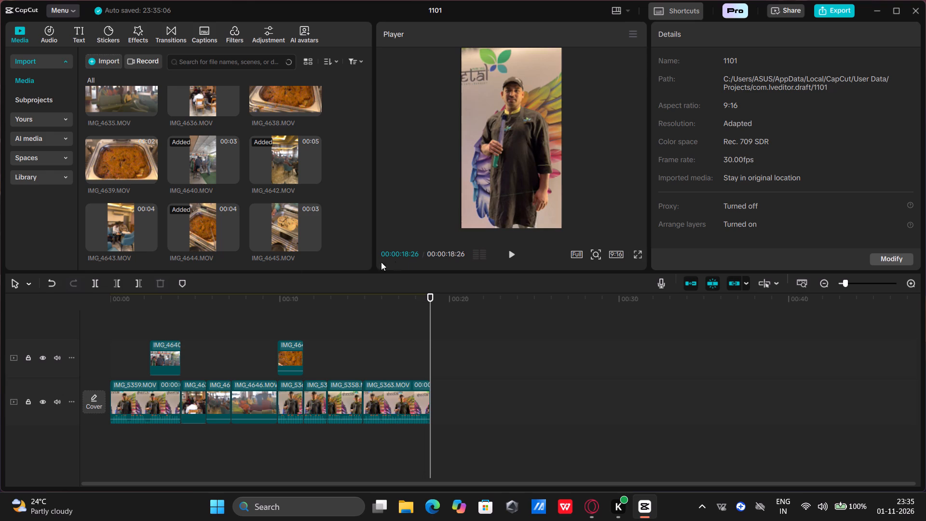
Play back the video from near its beginning to review the whole edit.
click(117, 332)
click(508, 261)
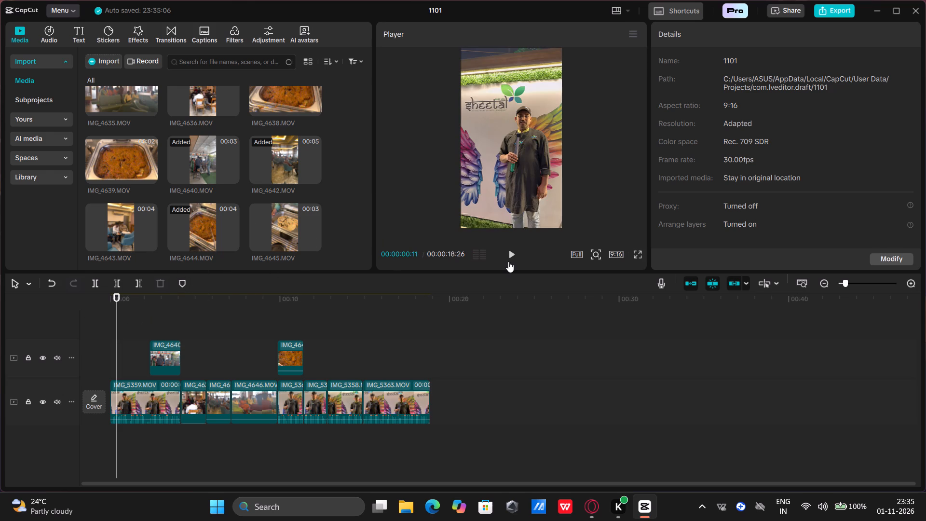
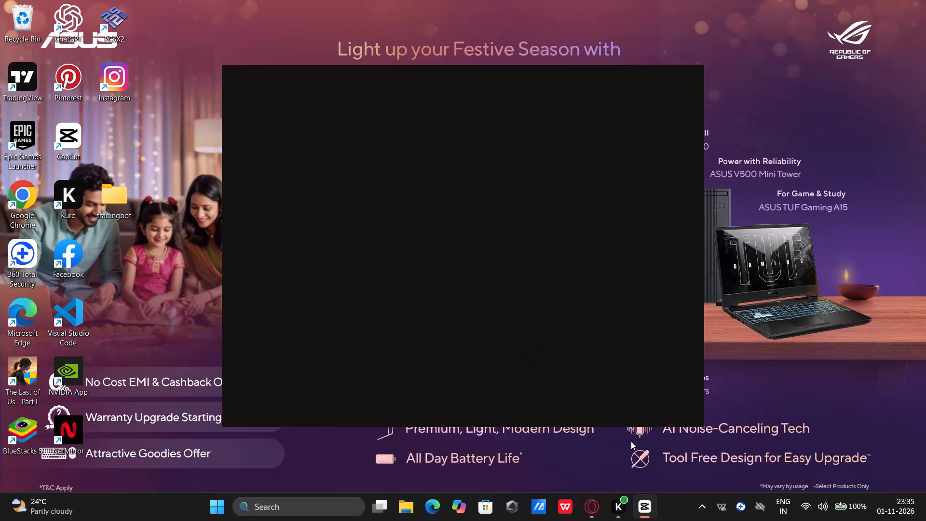
Bring the CapCut project window back up and pause playback during the final IMG_5363 interview clip.
click(644, 506)
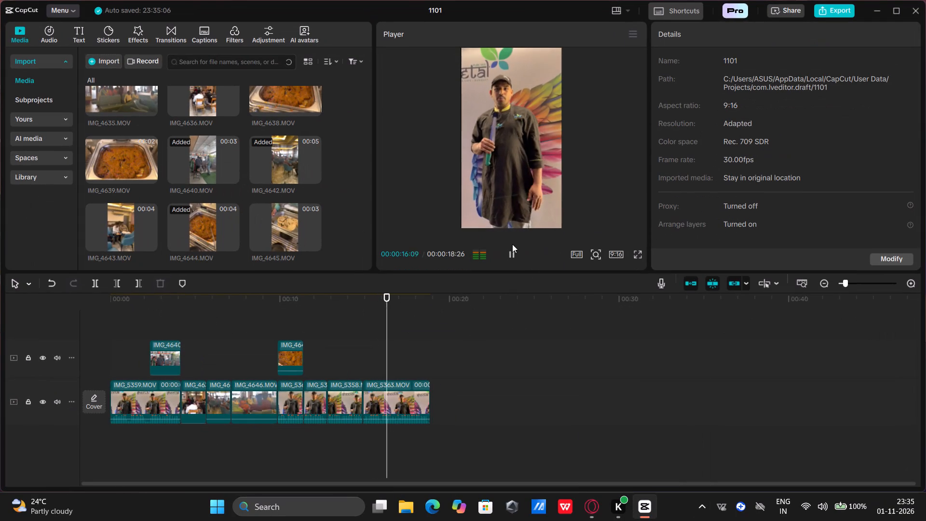
click(513, 249)
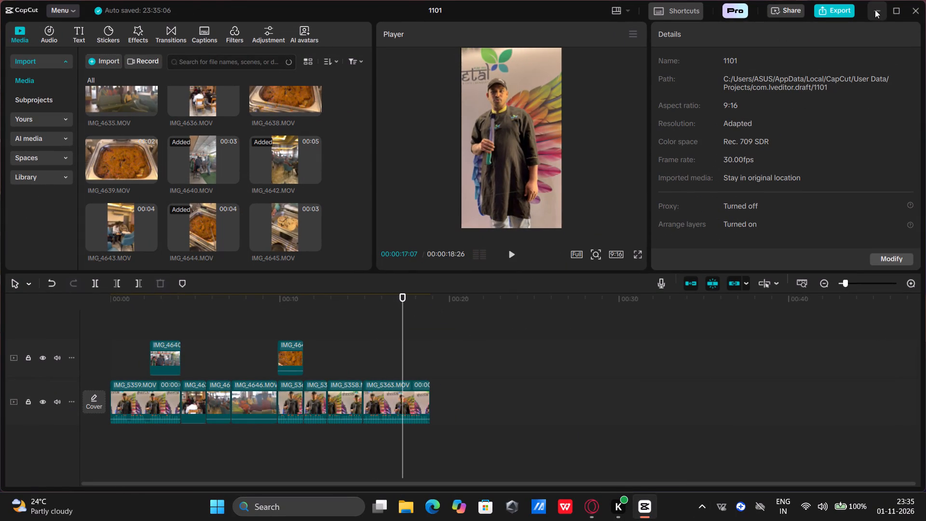
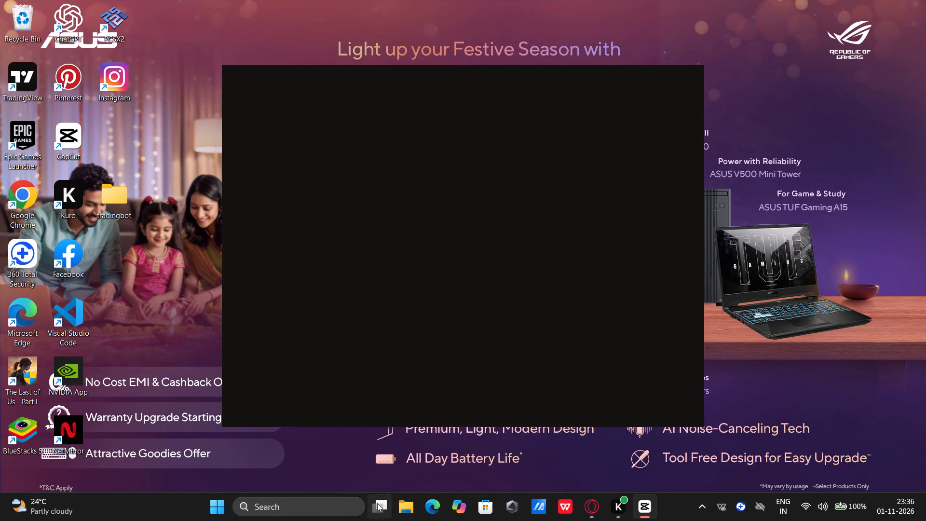
Switch to Google Chrome, open YouTube and search for "diwali song".
double_click(27, 191)
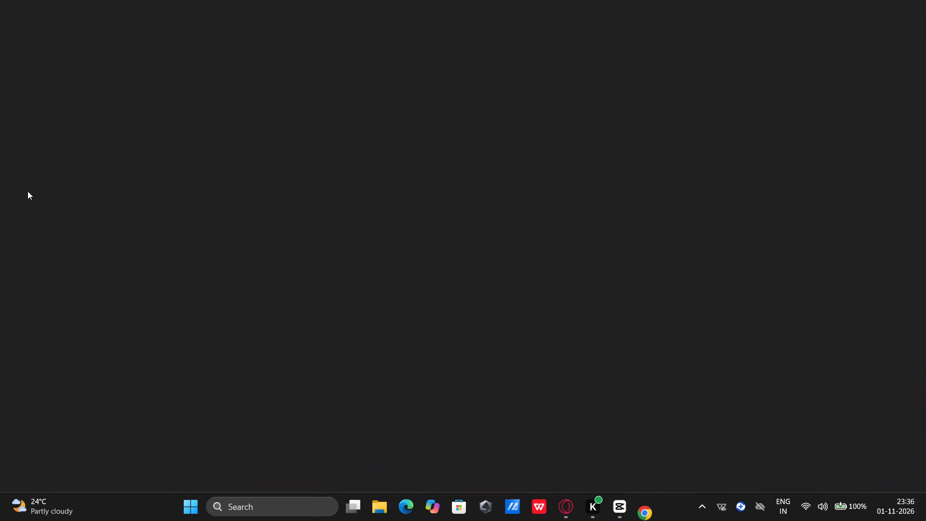
click(305, 40)
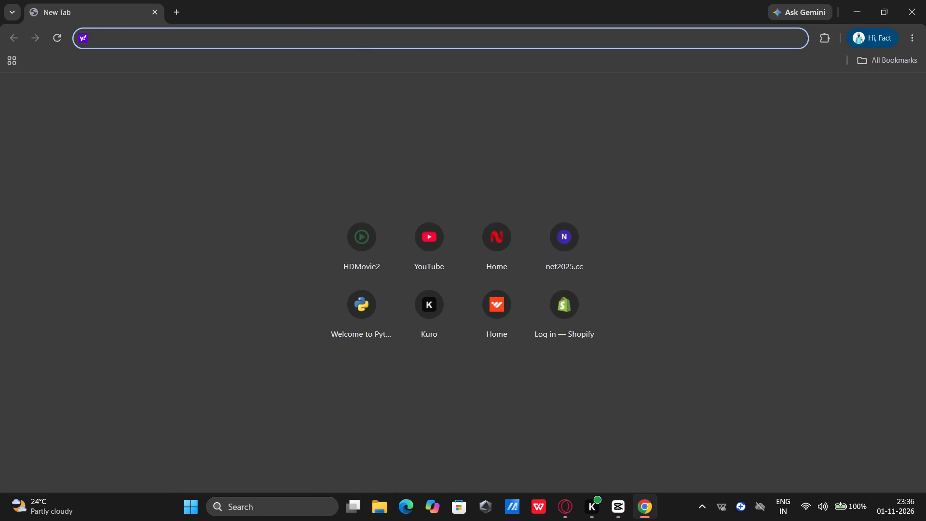
key(d)
key(BackSpace)
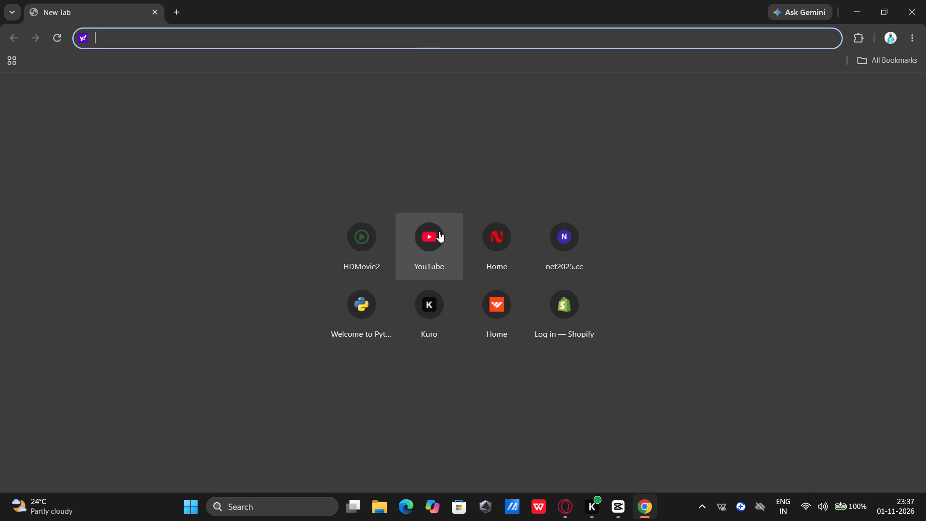
click(422, 242)
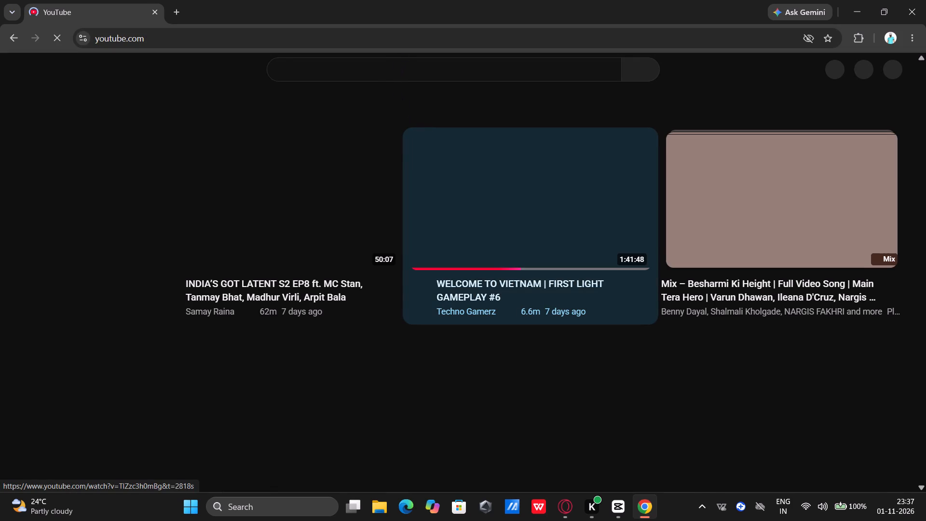
click(395, 68)
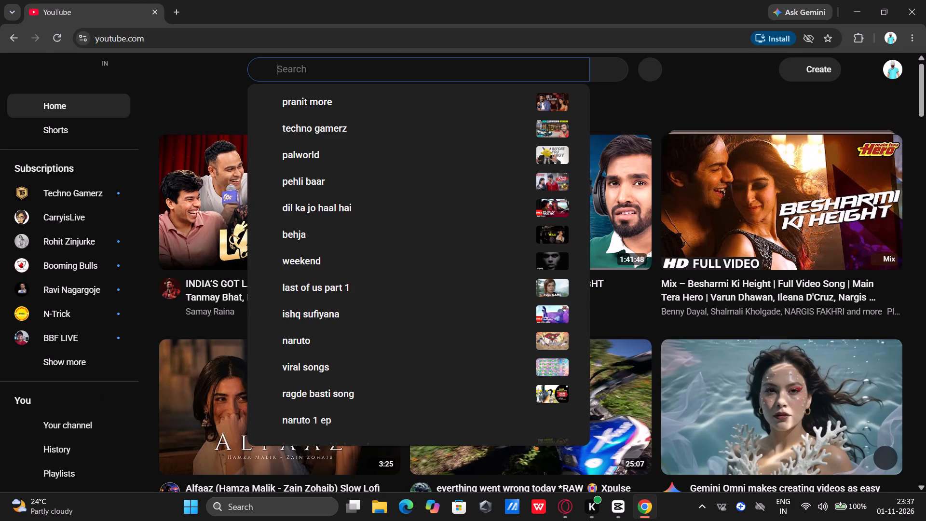
text(di)
key(w)
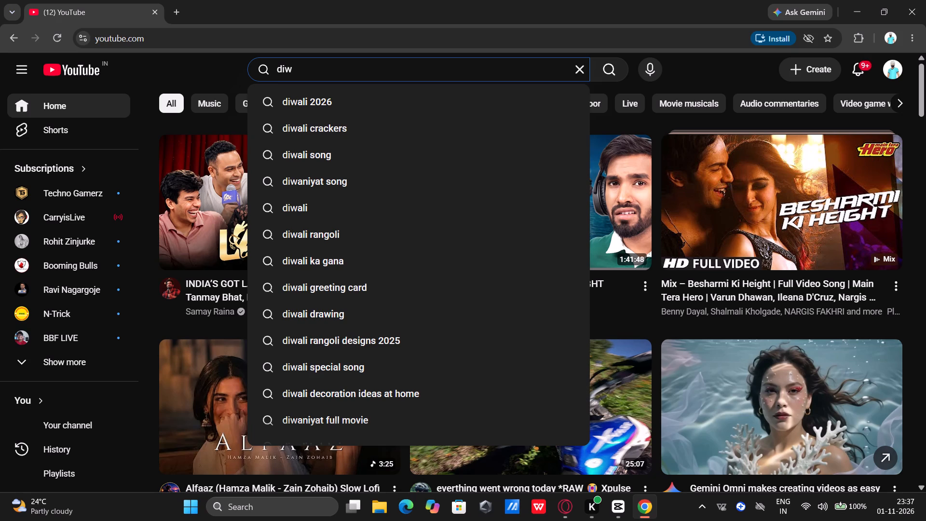
click(381, 155)
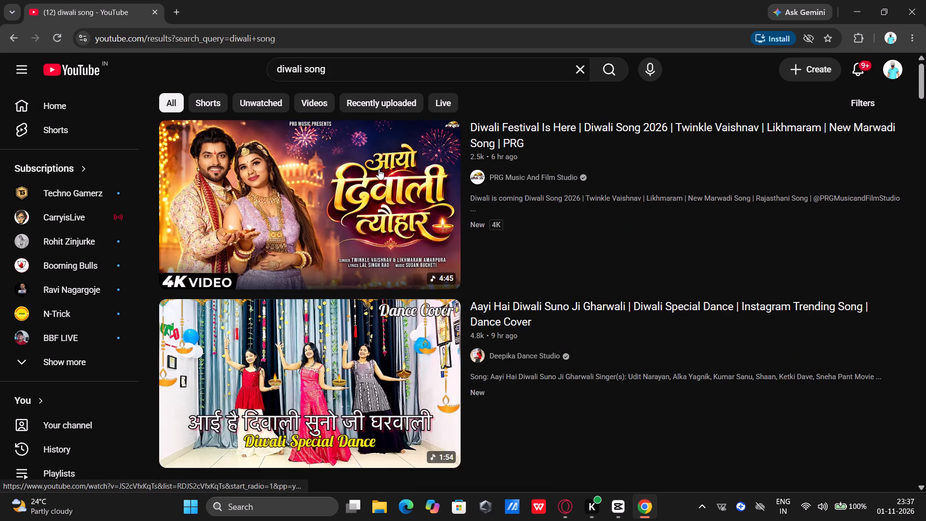
Play the PRG "Diwali Festival Is Here" song, sample several points in its opening section, and return to the search results.
click(379, 169)
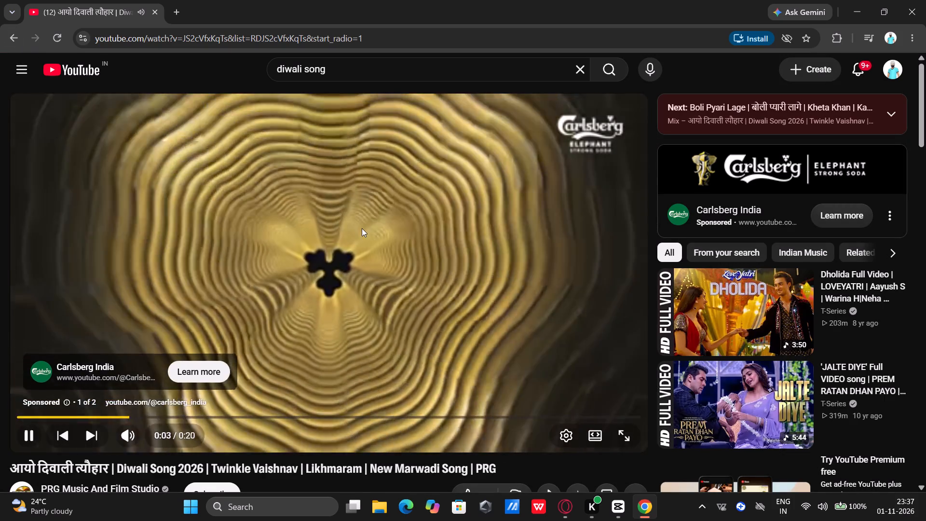
click(9, 35)
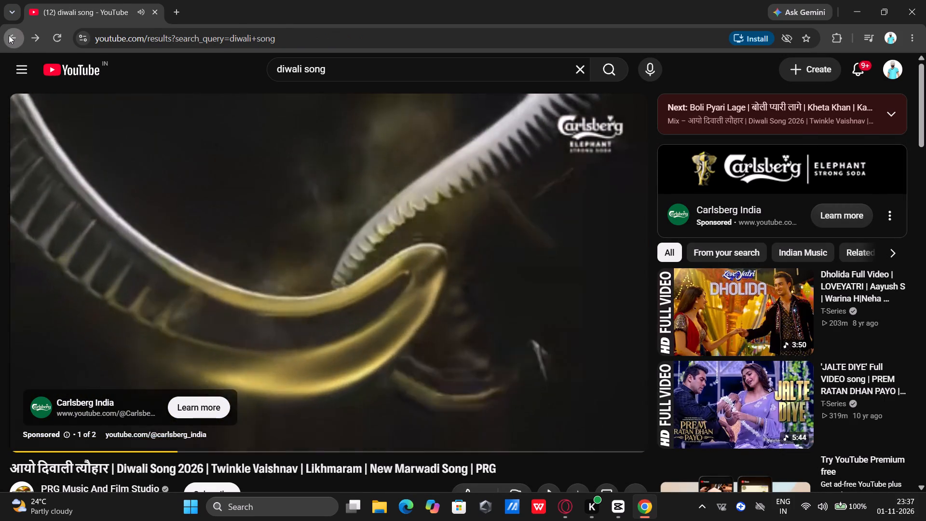
click(347, 205)
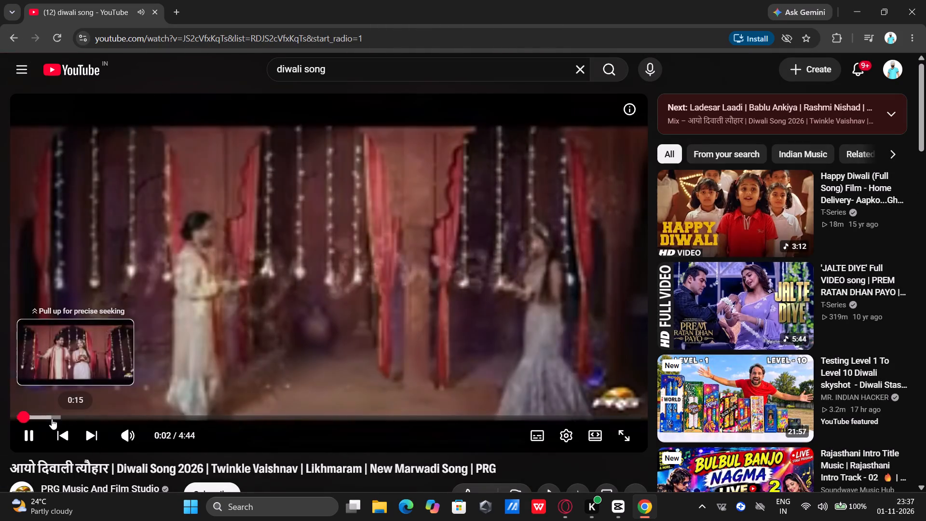
click(52, 419)
click(65, 413)
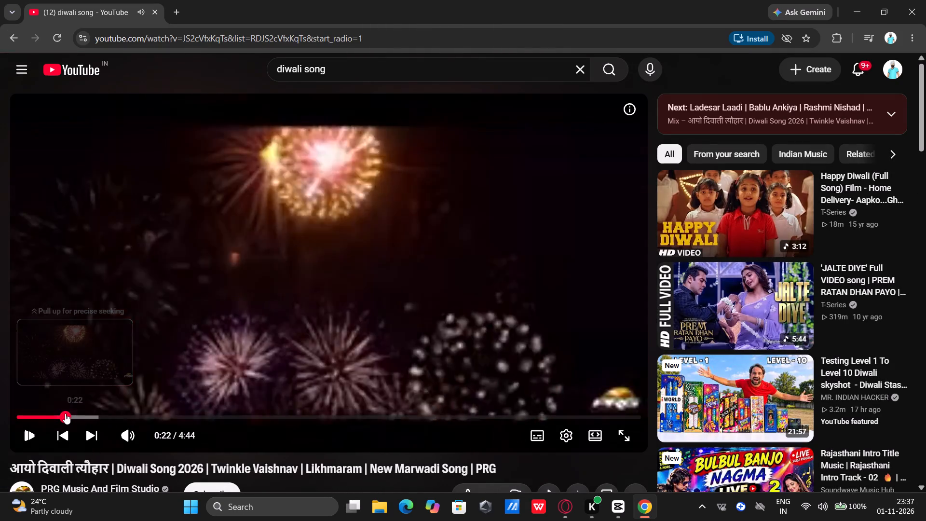
click(89, 421)
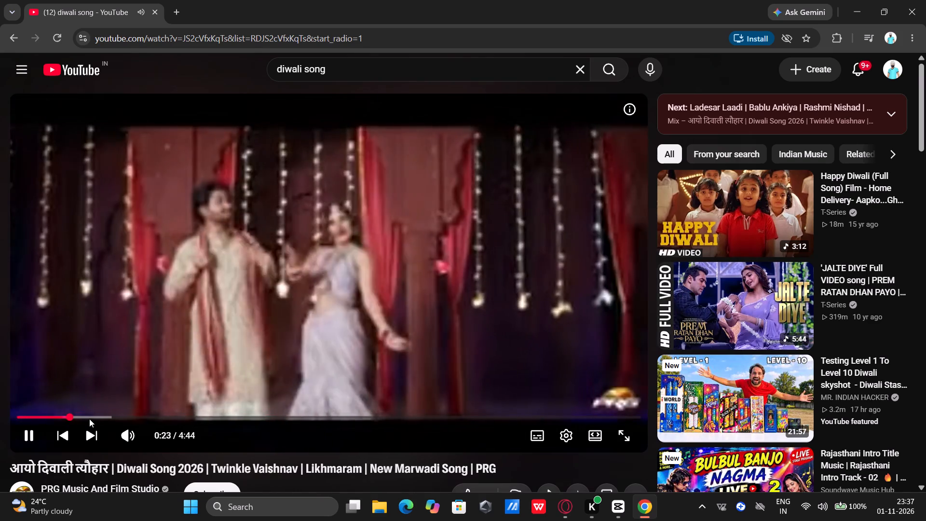
click(90, 420)
click(95, 412)
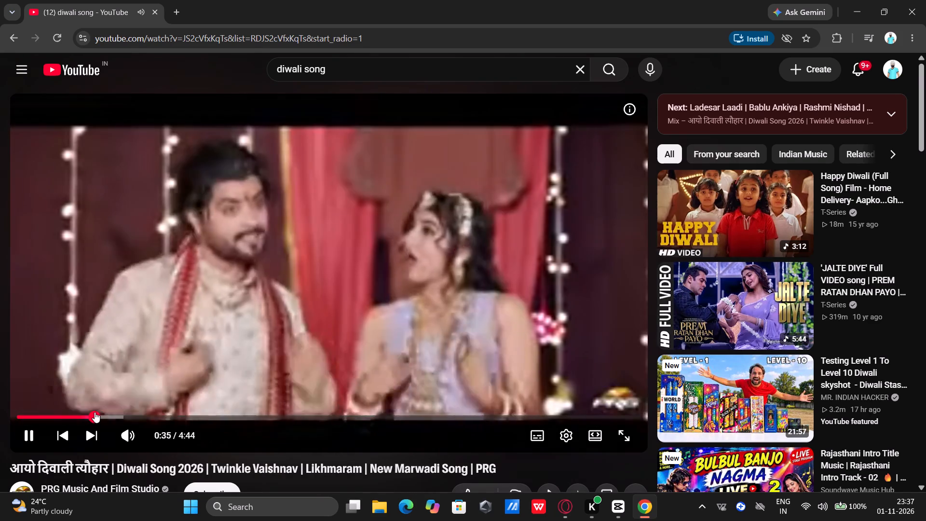
click(13, 33)
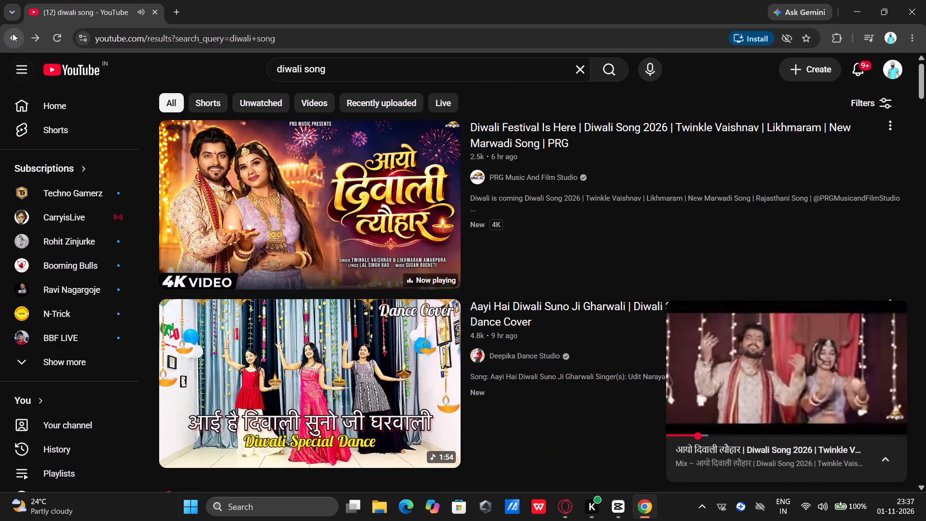
Preview the Diwali song Shorts, dismissing the mini player and skipping ahead in "Diwali Special Songs 2026", and return to the search results.
scroll(324, 232, down, 4)
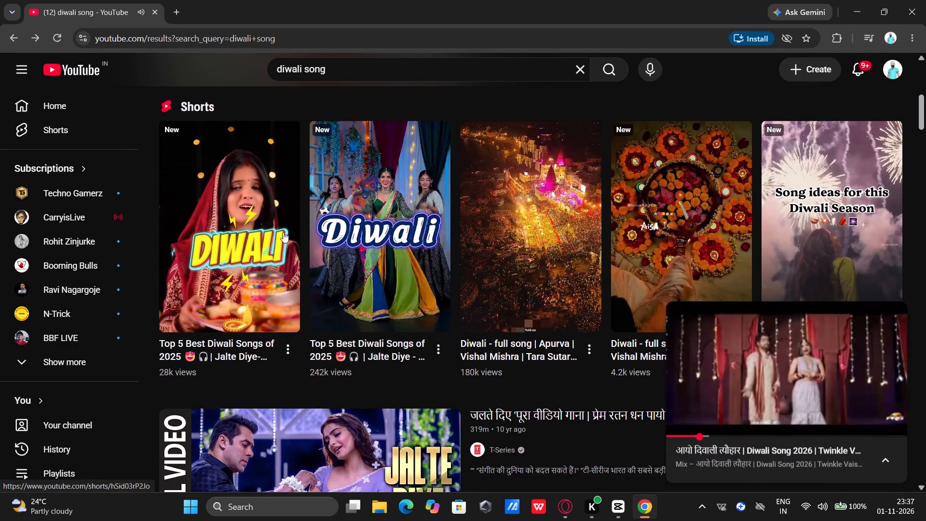
click(276, 233)
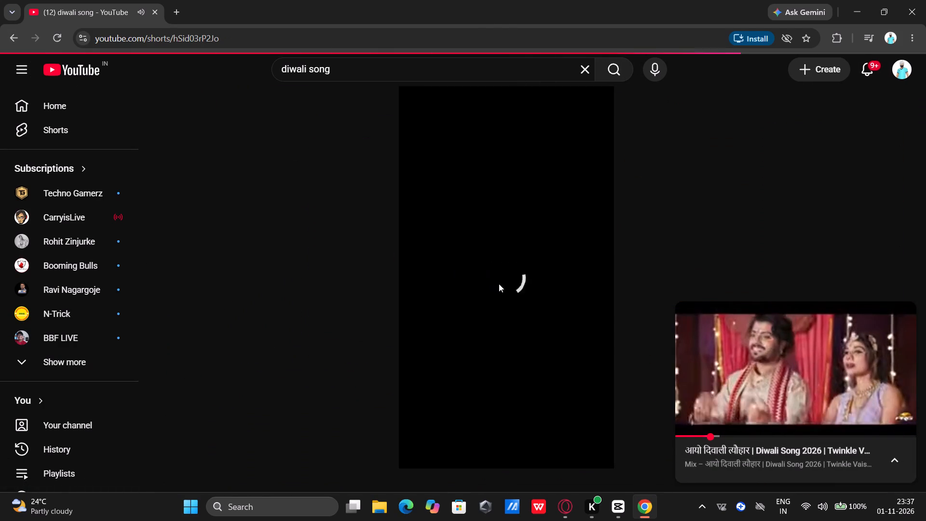
scroll(499, 284, down, 3)
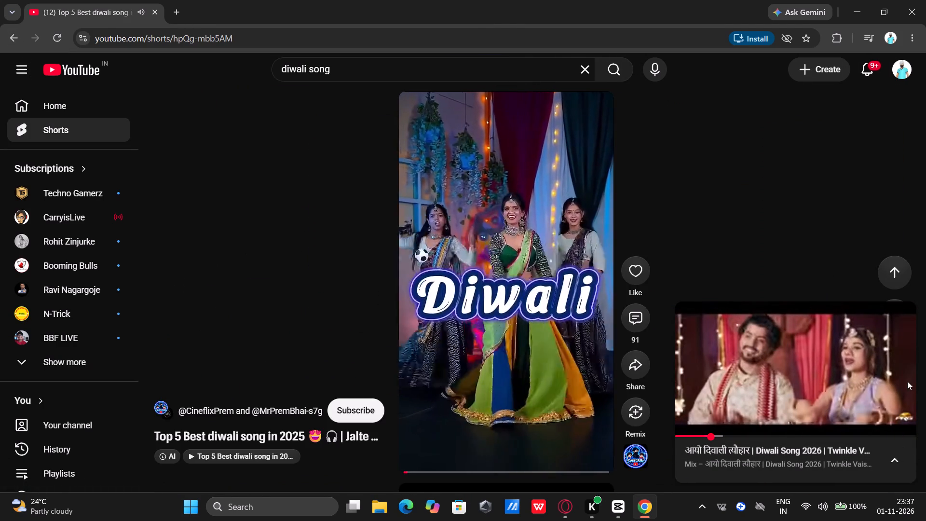
click(902, 310)
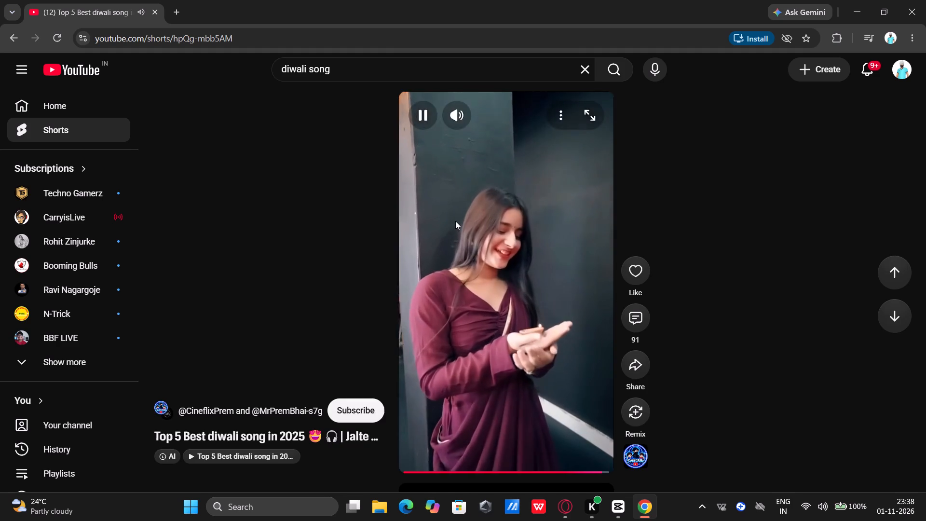
scroll(455, 221, down, 3)
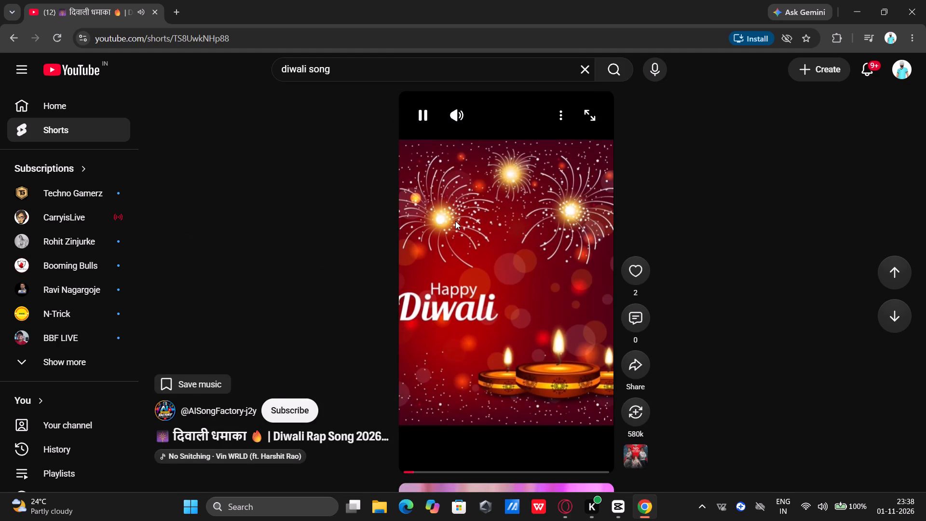
scroll(455, 221, down, 4)
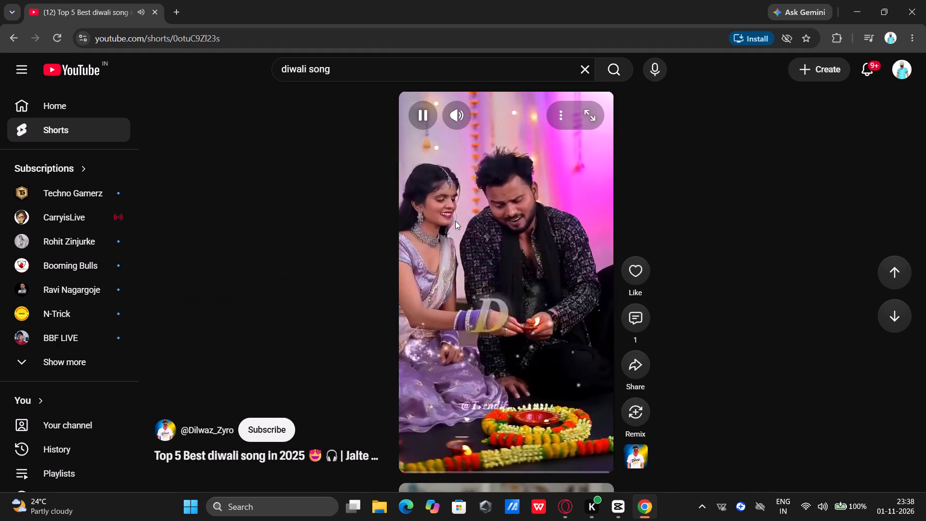
scroll(455, 221, down, 5)
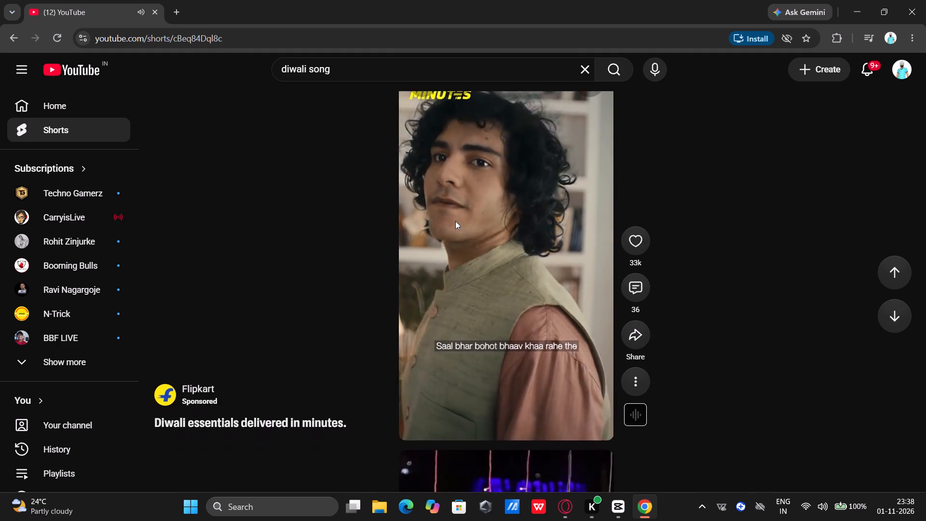
scroll(455, 221, down, 2)
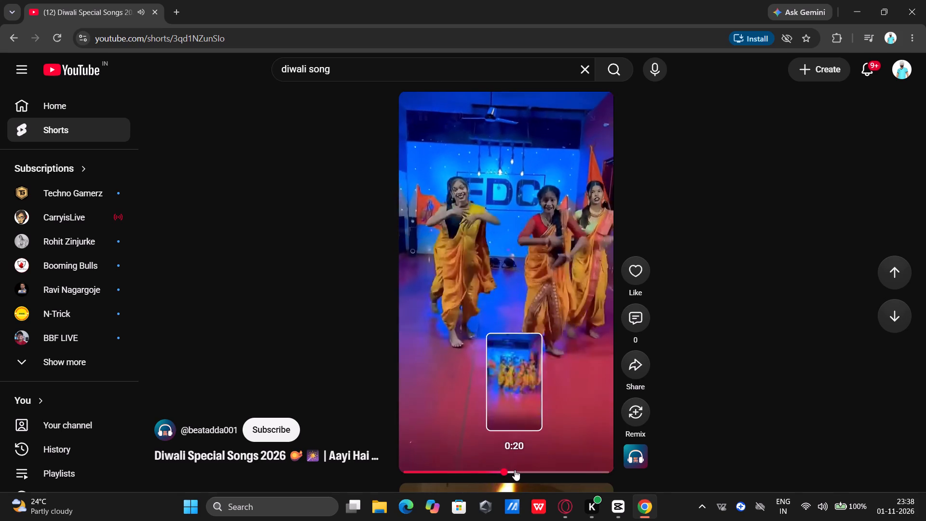
click(515, 470)
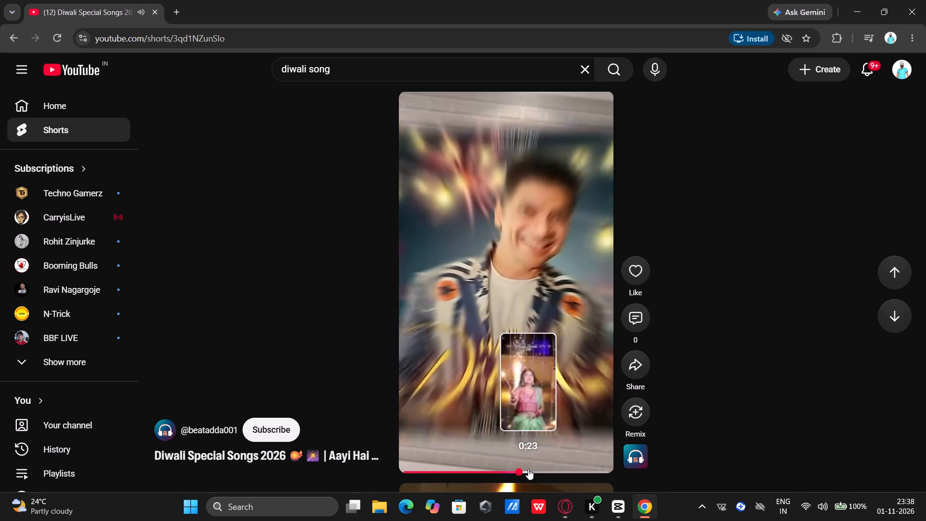
click(535, 470)
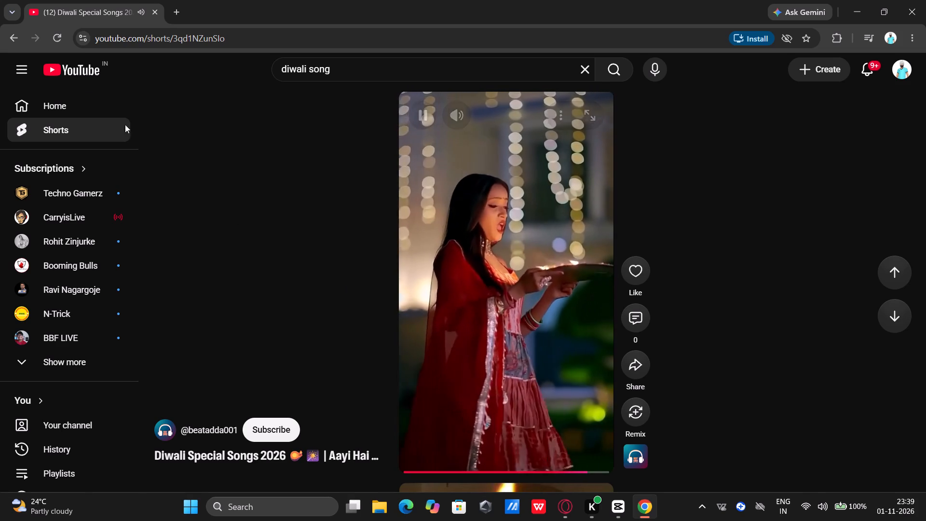
click(13, 40)
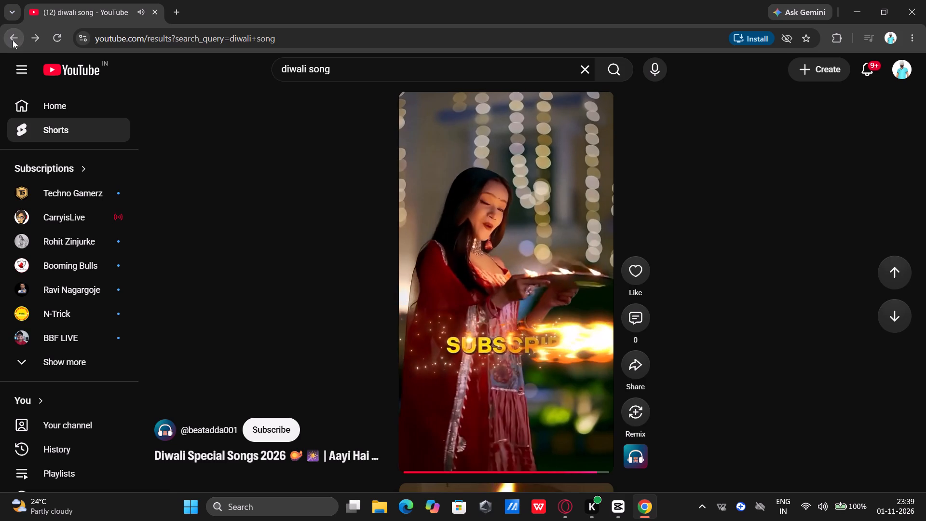
Look through the "diwali song" search results for a song to audition.
scroll(346, 218, down, 7)
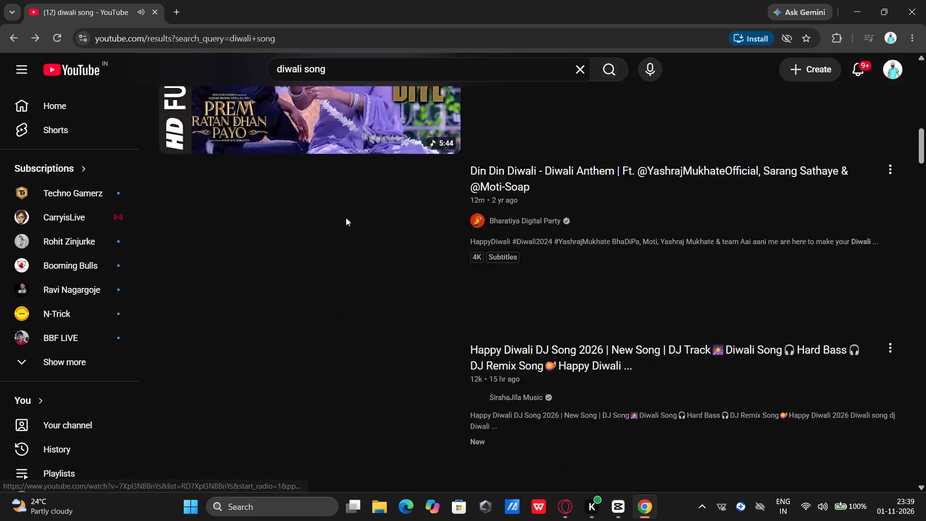
scroll(346, 218, down, 1)
scroll(346, 218, up, 3)
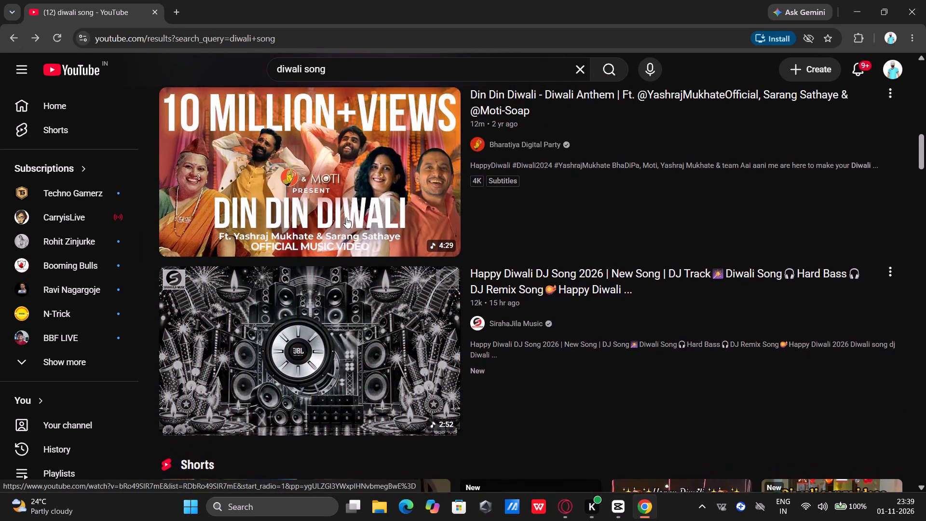
scroll(346, 218, up, 1)
scroll(346, 218, down, 8)
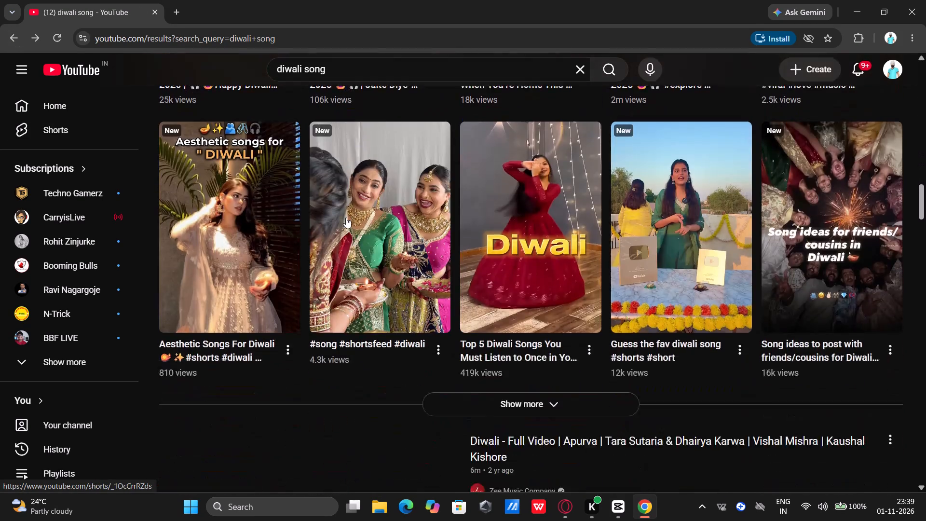
scroll(346, 218, down, 5)
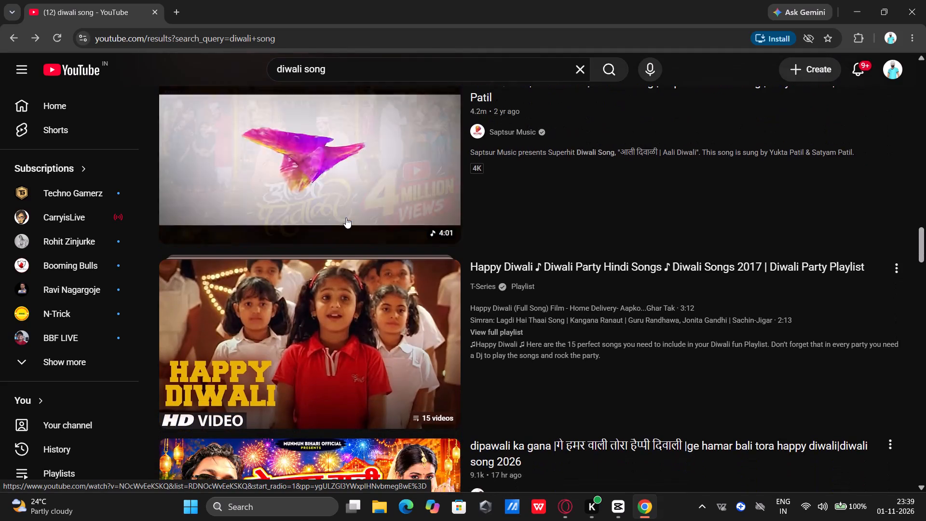
scroll(346, 218, down, 3)
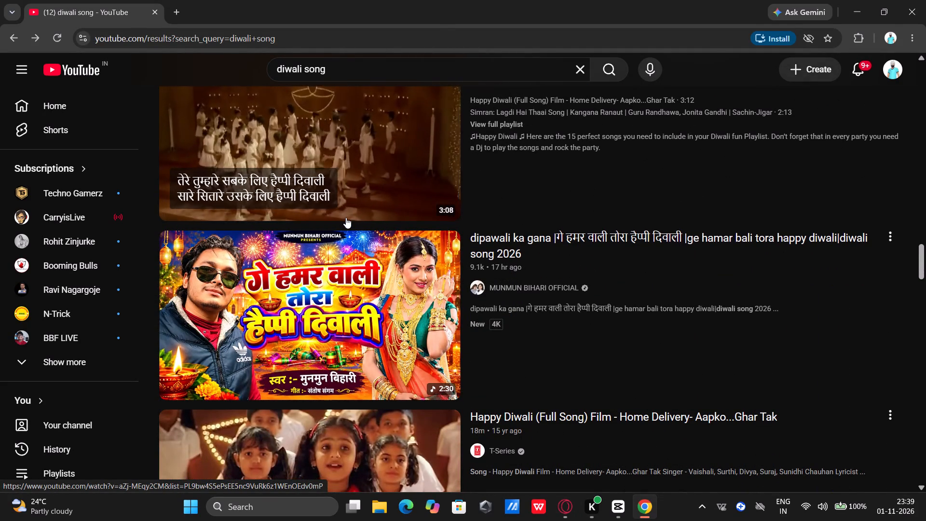
scroll(346, 218, down, 3)
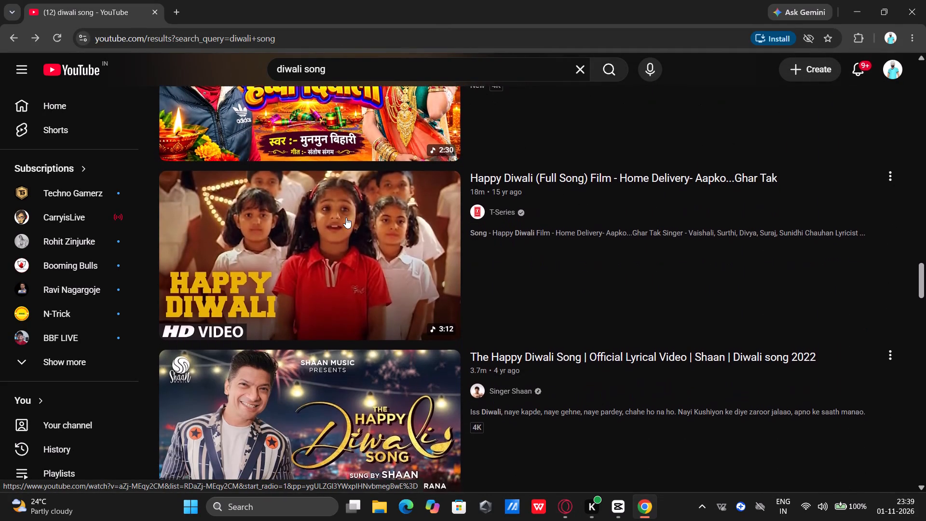
scroll(346, 218, down, 1)
scroll(346, 218, up, 1)
Play the "dipawali ka gana" song by MUNMUN BIHARI OFFICIAL, sample several points in its opening section, and return to the results.
click(346, 218)
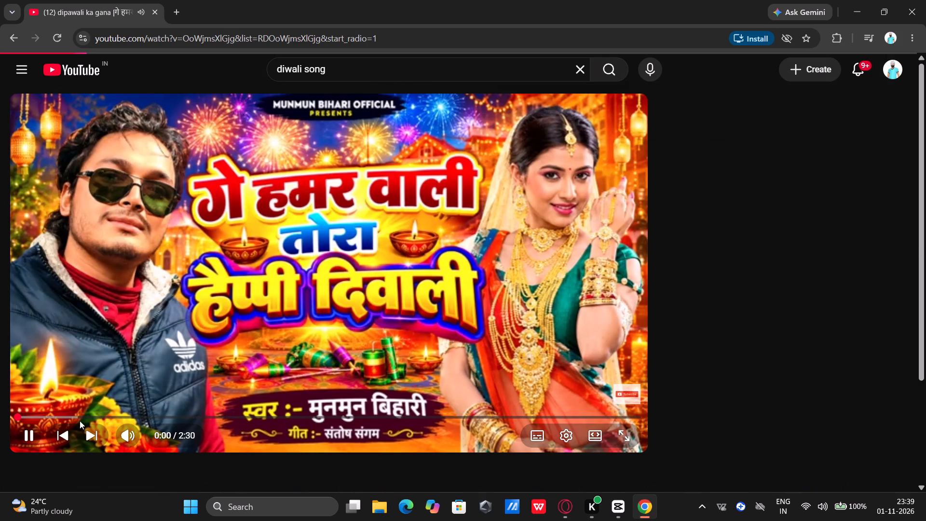
click(67, 413)
click(57, 413)
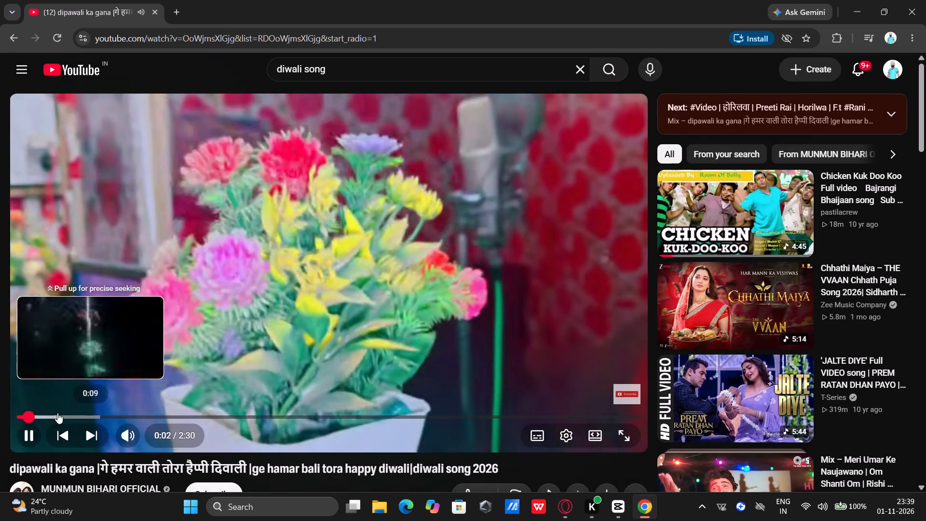
click(86, 412)
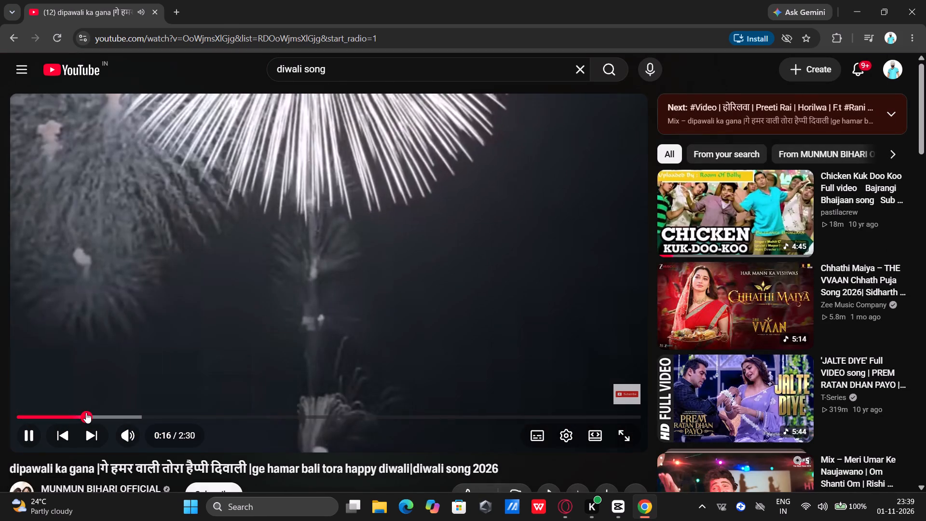
click(136, 420)
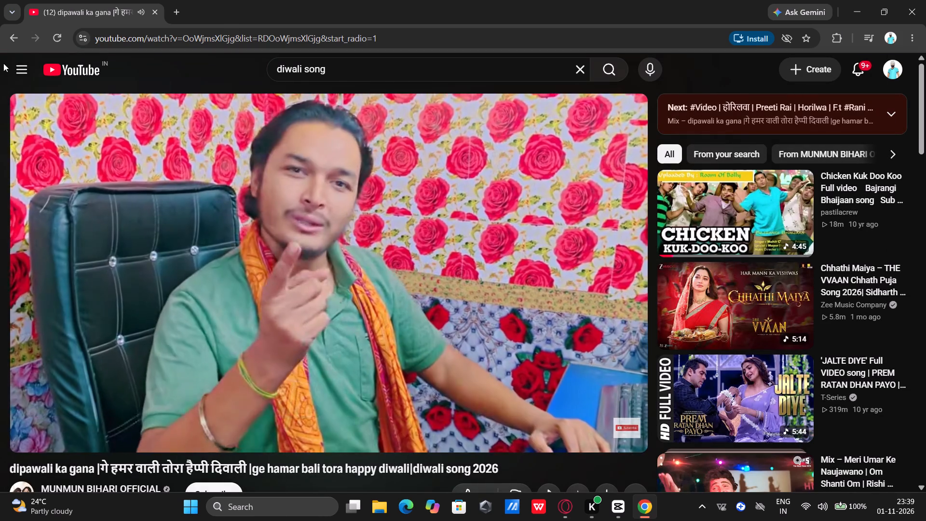
click(16, 39)
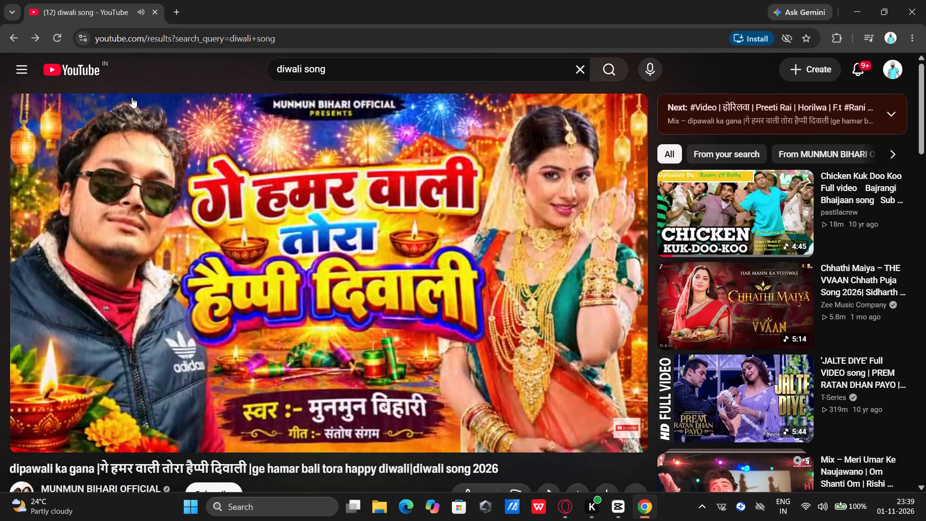
Examine more Diwali song results further down the list and close the mini player of the "dipawali ka gana" song.
scroll(233, 174, down, 3)
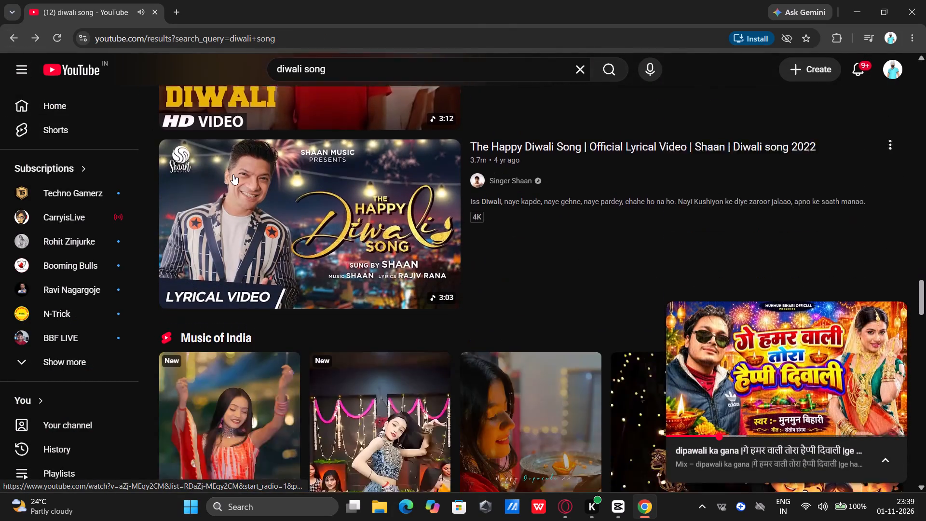
scroll(233, 174, down, 10)
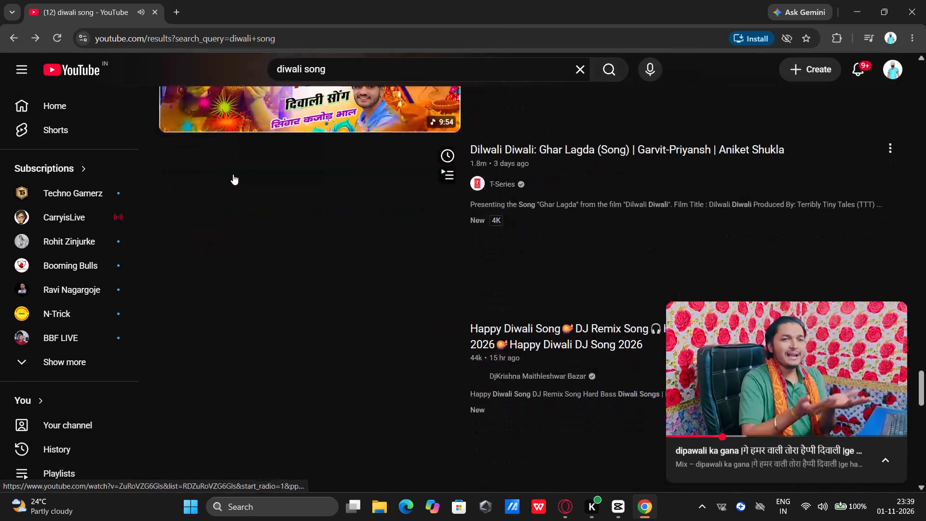
scroll(233, 174, up, 1)
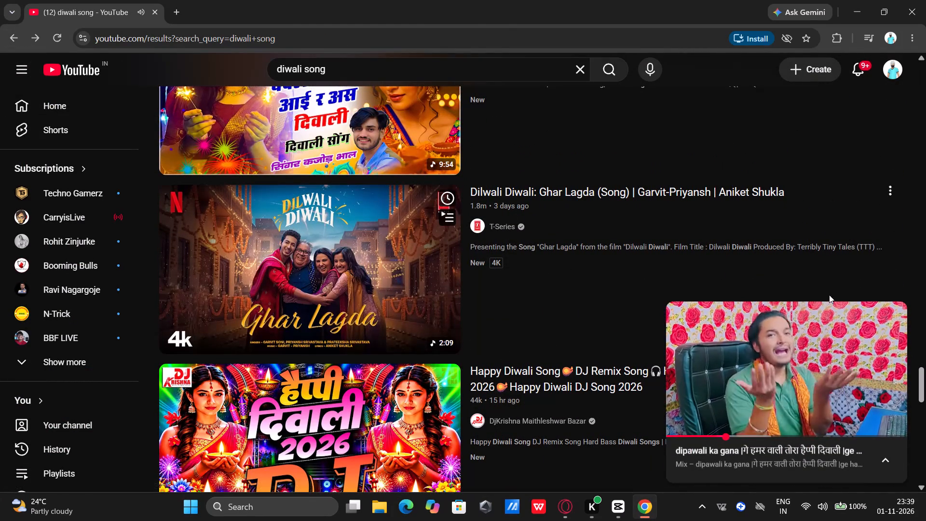
click(893, 313)
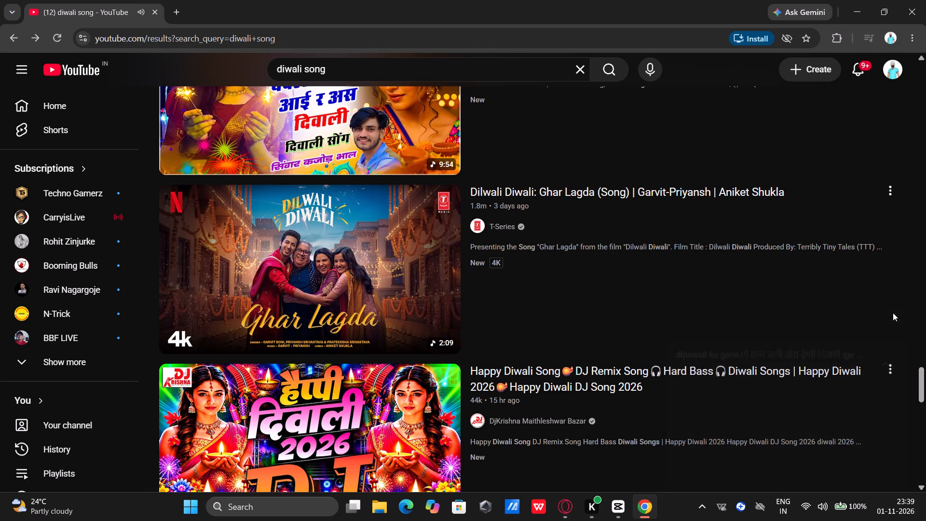
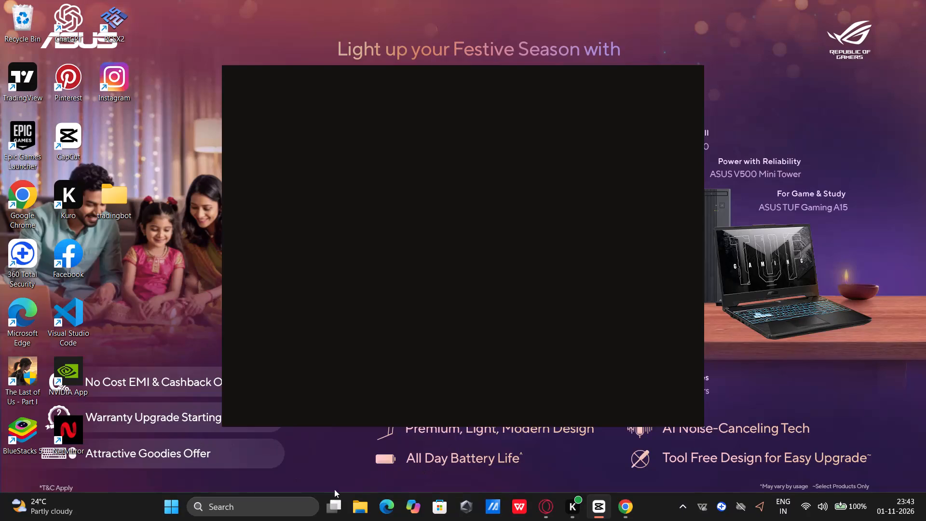
Switch to Chrome and replace the YouTube search with the suggested query "hey shubharam o shubharam song".
click(618, 505)
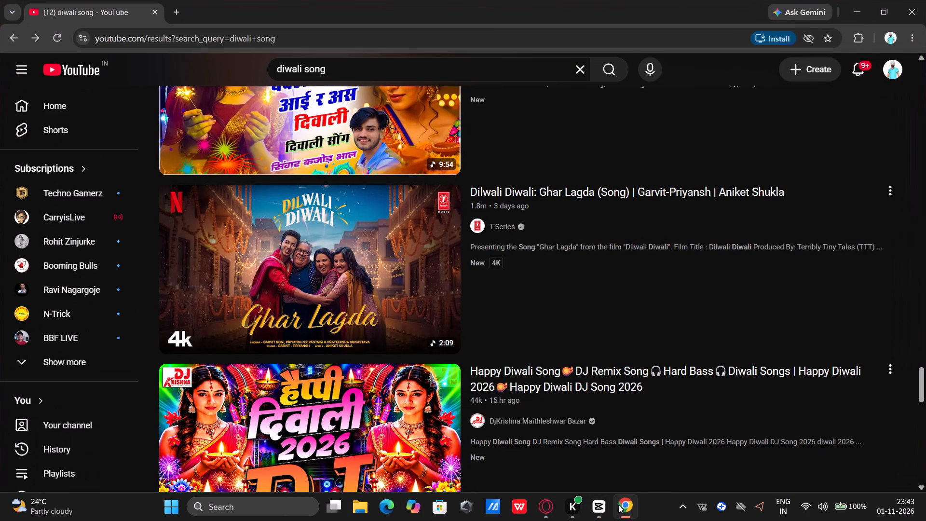
click(465, 60)
key(BackSpace)
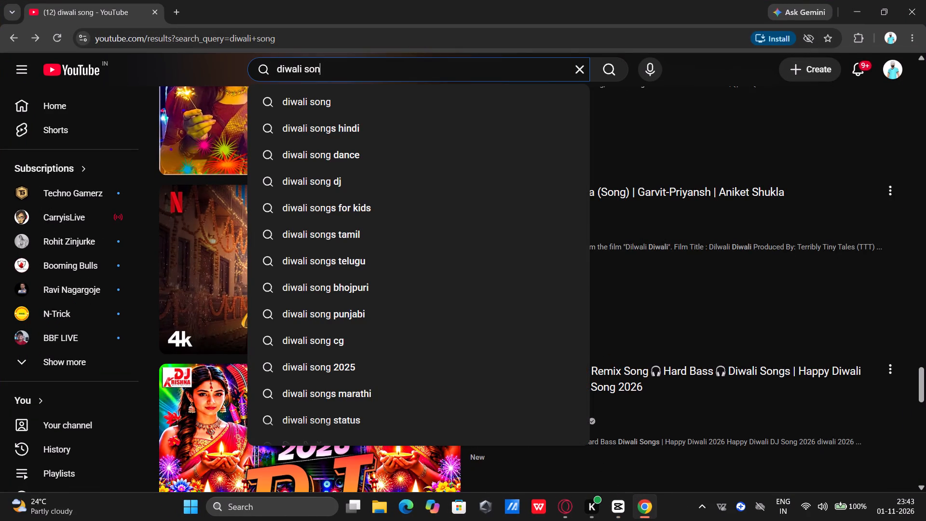
key(BackSpace)
key(BackSpace)
key(BackSpace)
key(BackSpace)
key(BackSpace)
key(BackSpace)
key(BackSpace)
key(BackSpace)
key(BackSpace)
key(BackSpace)
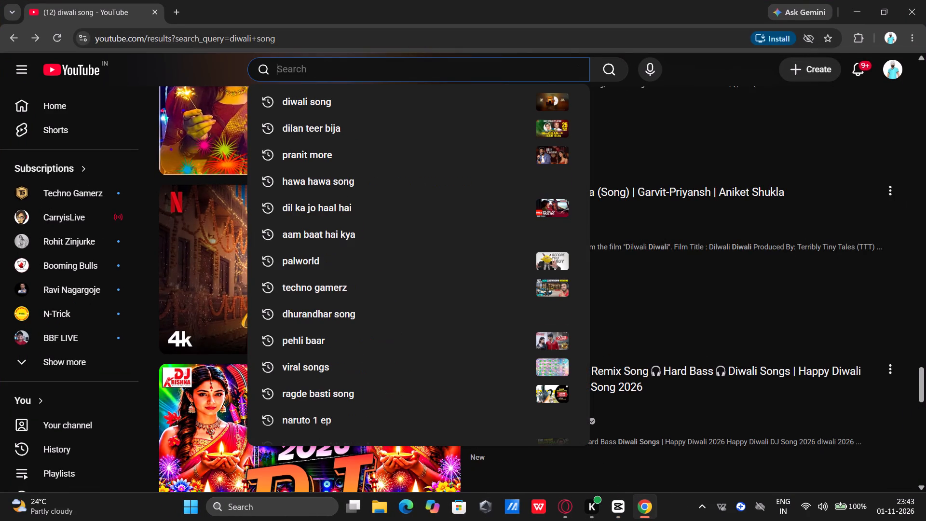
text(he)
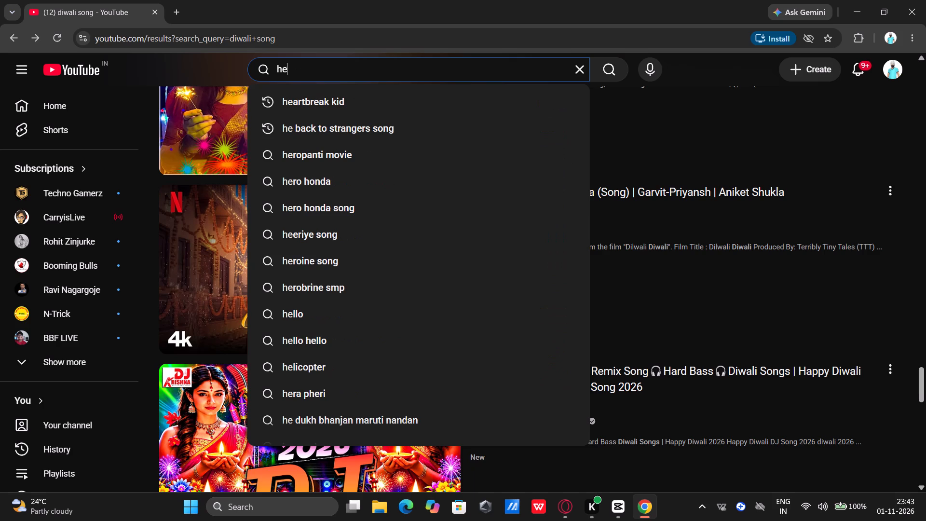
text(y shub)
click(359, 93)
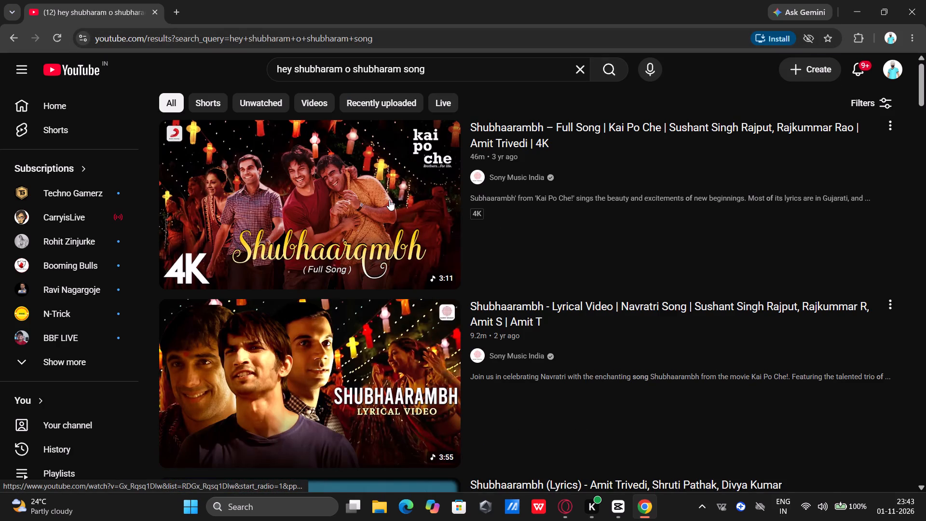
Open the "Shubhaarambh – Full Song" video from Kai Po Che and return to the search results.
click(389, 200)
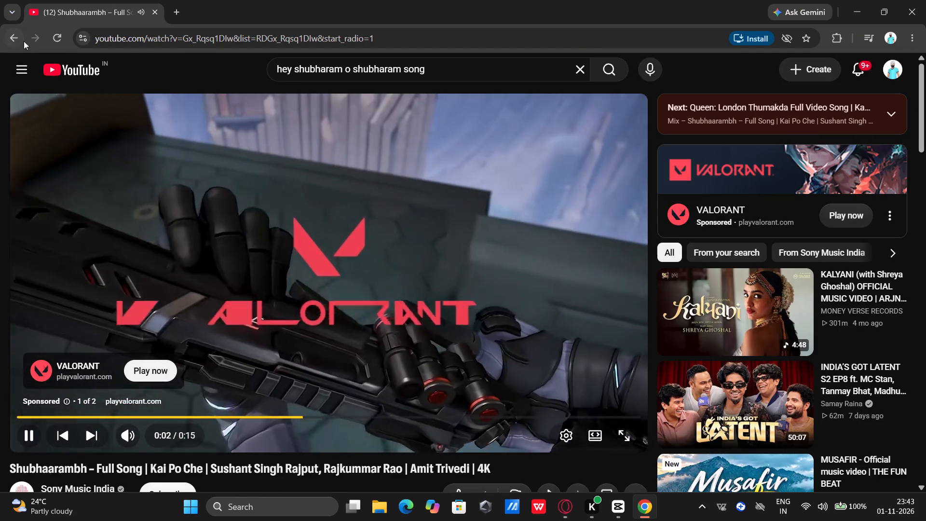
click(11, 41)
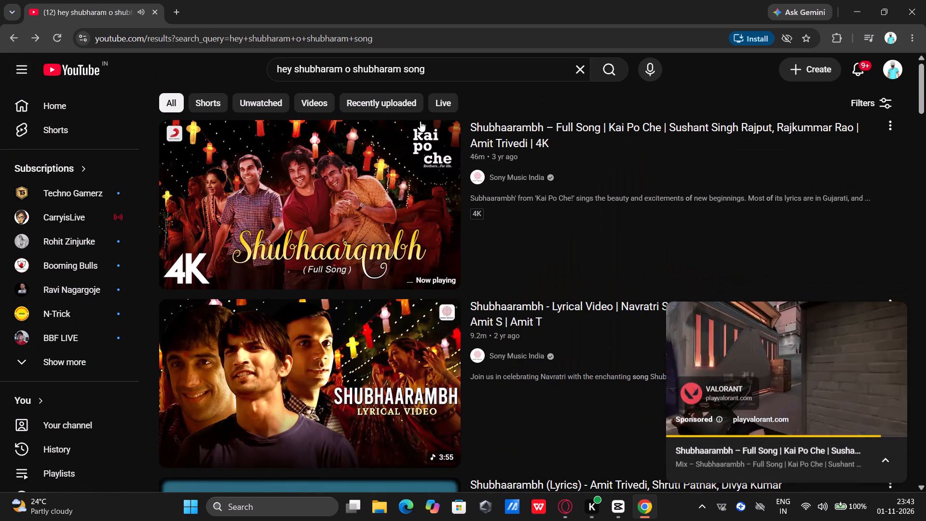
Copy the share link of the "Shubhaarambh – Full Song" video by Sony Music India.
click(898, 126)
click(822, 219)
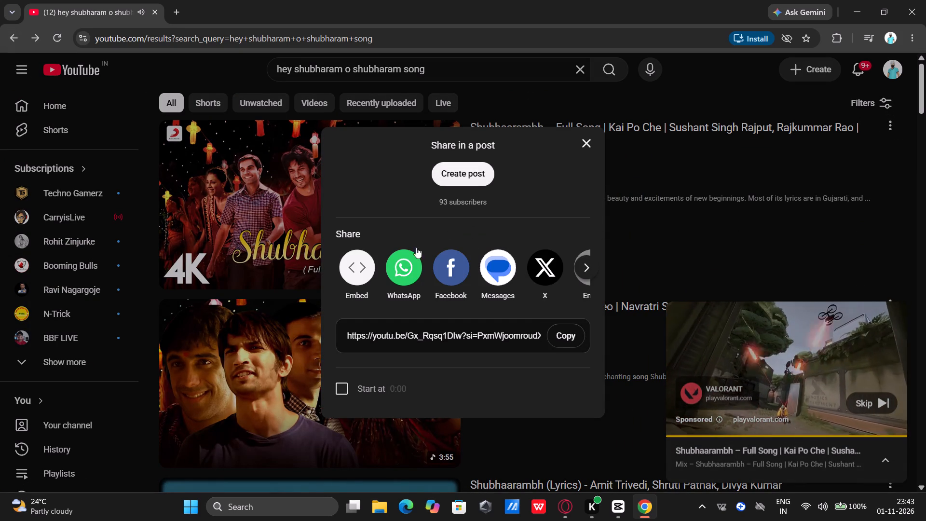
click(575, 333)
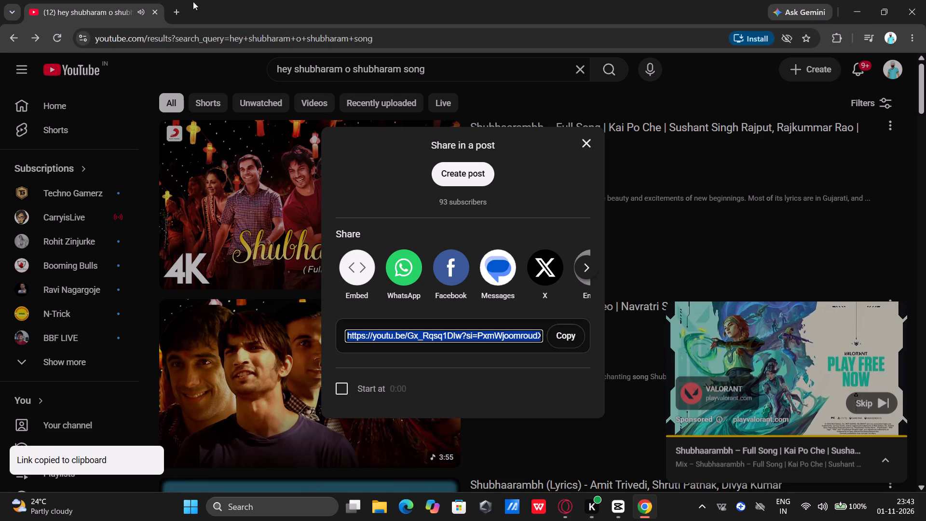
Open a new tab and search the web for "yt music download", replacing the mistaken "yt studio" query.
click(169, 4)
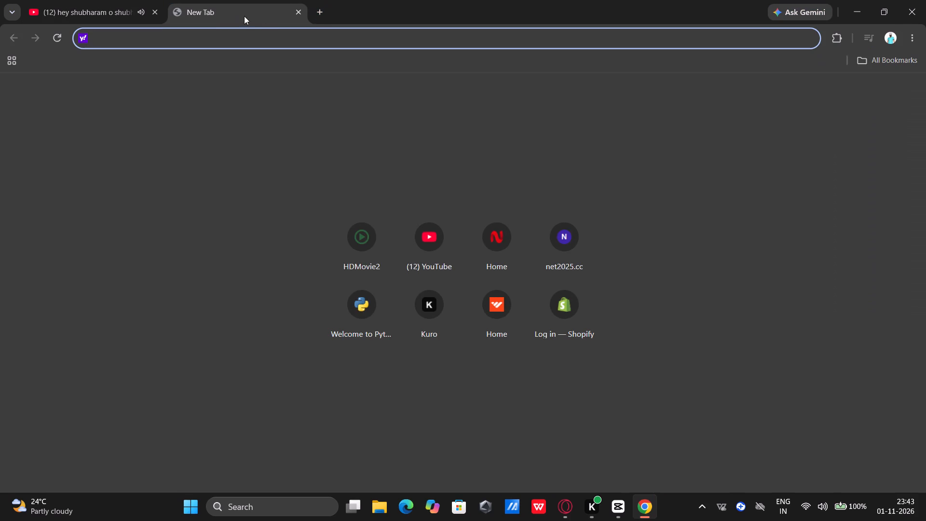
click(264, 32)
text(yt)
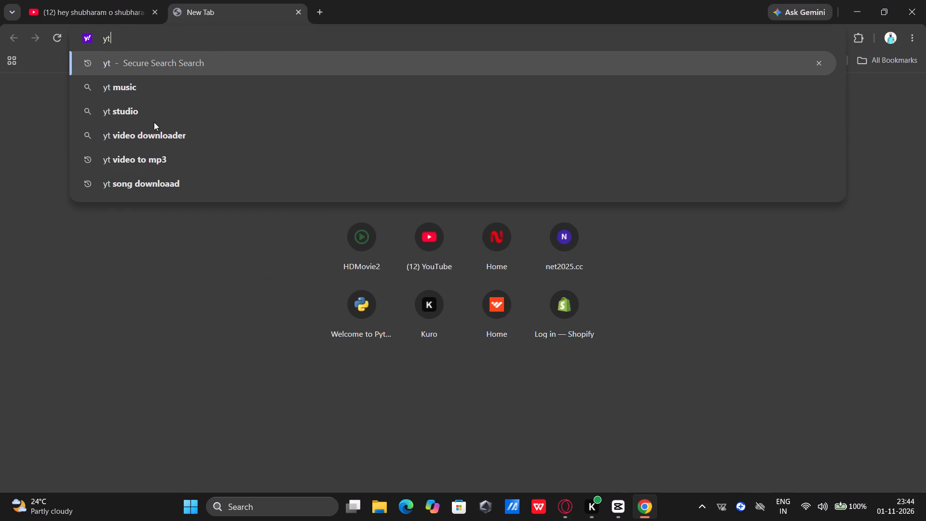
click(153, 123)
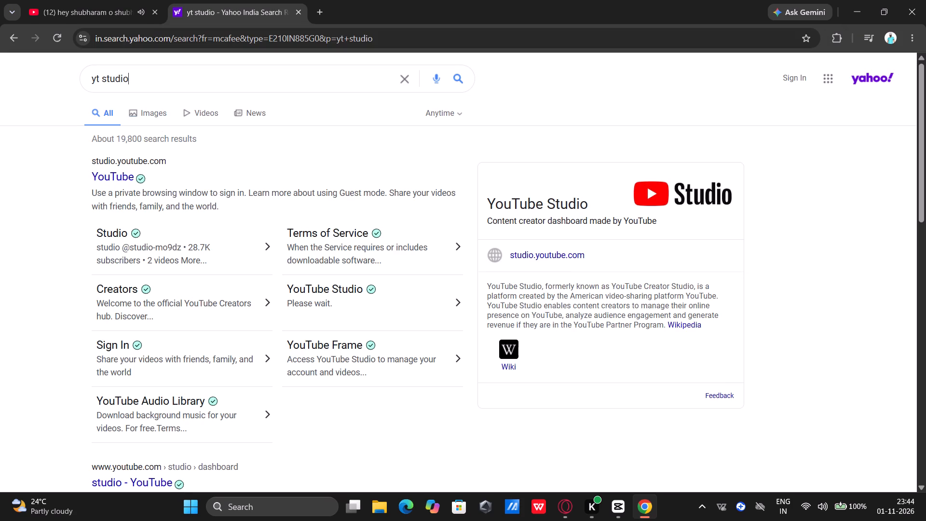
key(BackSpace)
key(BackSpace)
key(BackSpace)
key(BackSpace)
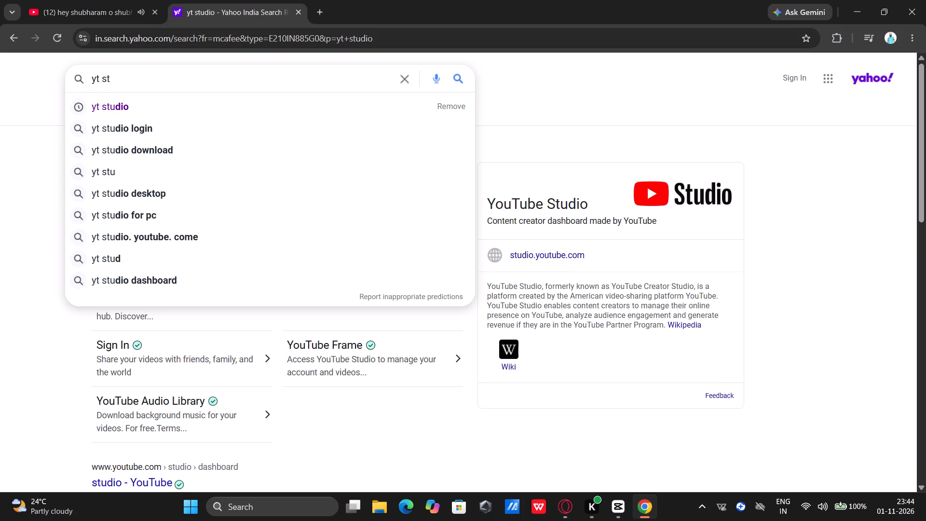
key(BackSpace)
key(BackSpace)
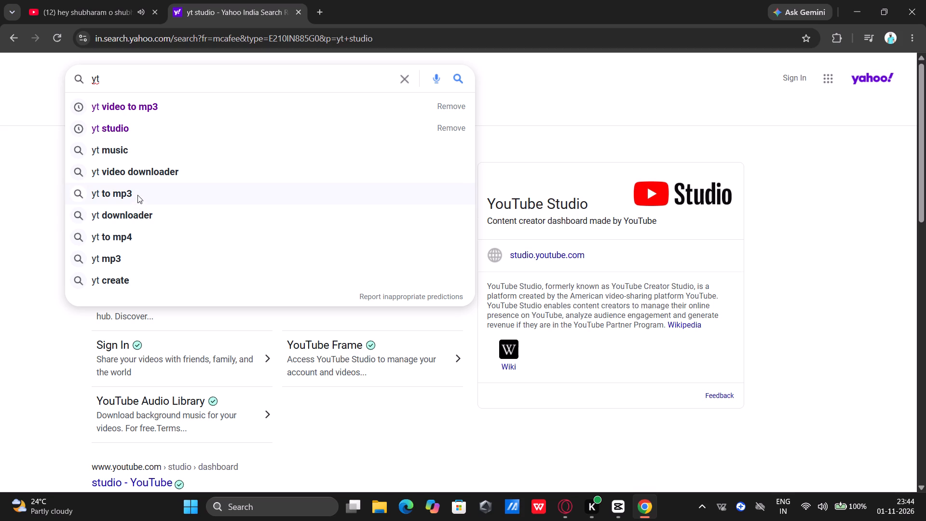
text(music)
key(space)
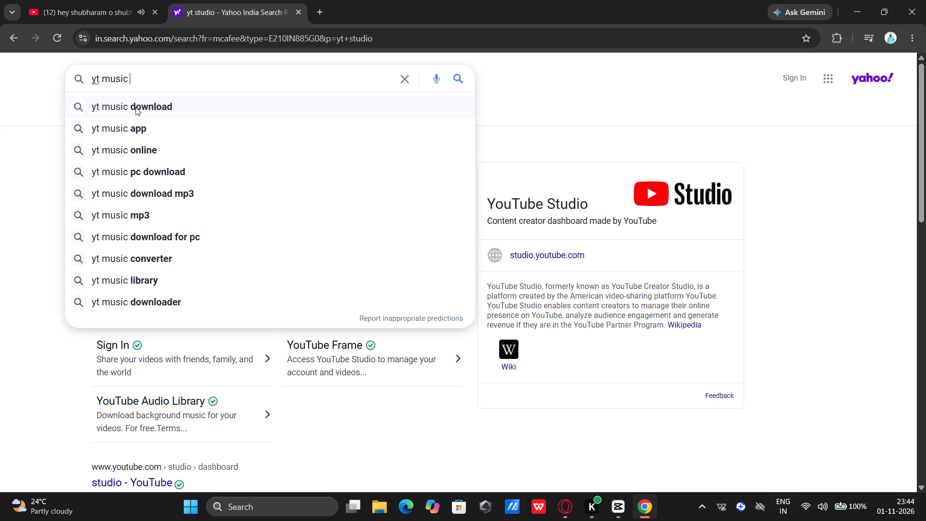
click(207, 110)
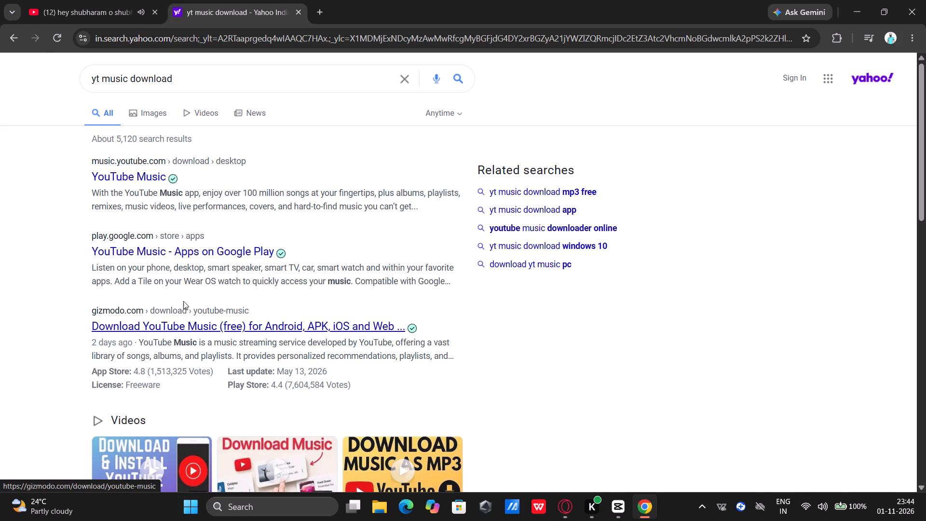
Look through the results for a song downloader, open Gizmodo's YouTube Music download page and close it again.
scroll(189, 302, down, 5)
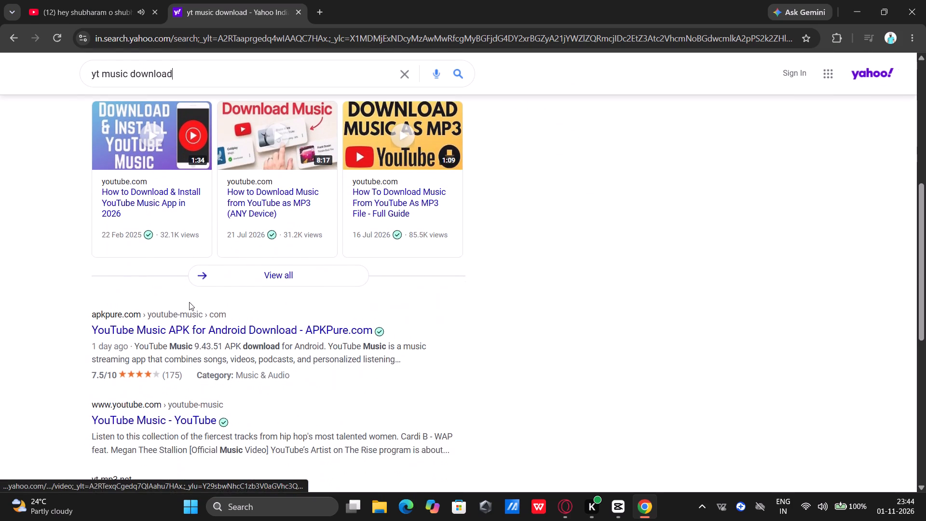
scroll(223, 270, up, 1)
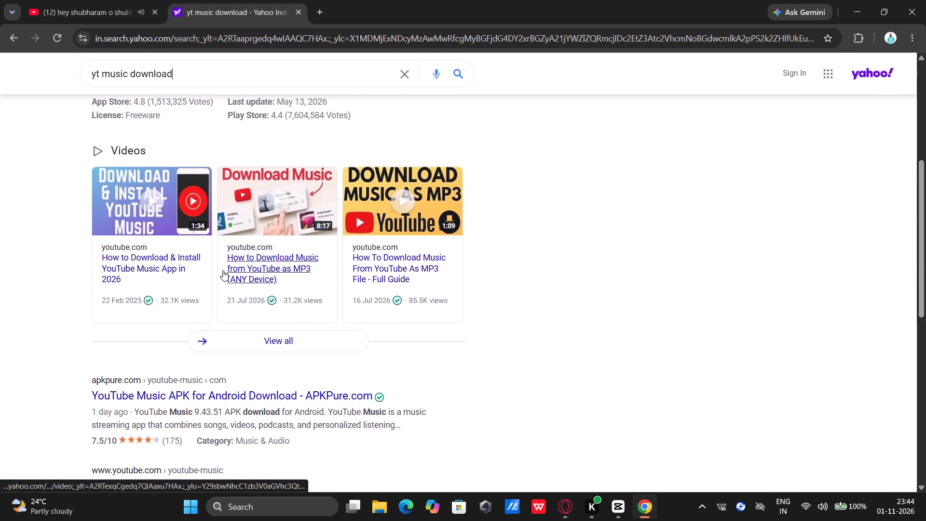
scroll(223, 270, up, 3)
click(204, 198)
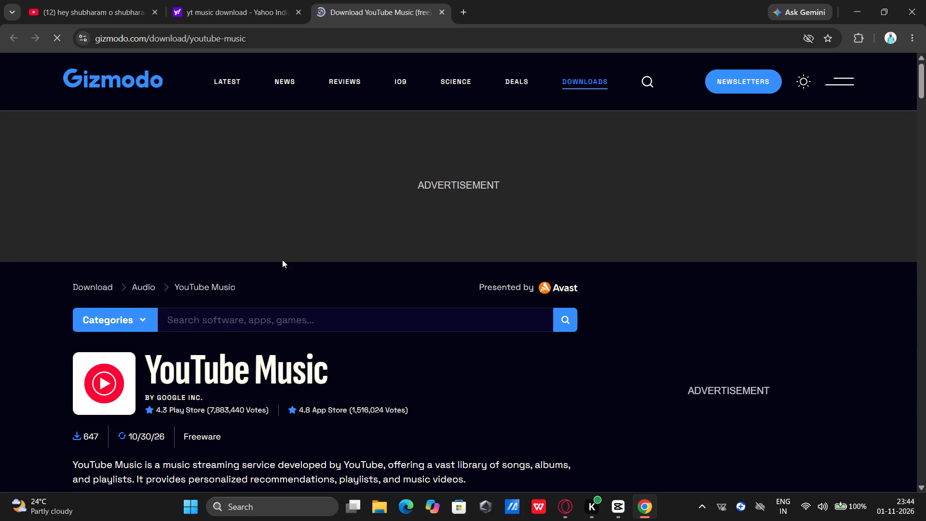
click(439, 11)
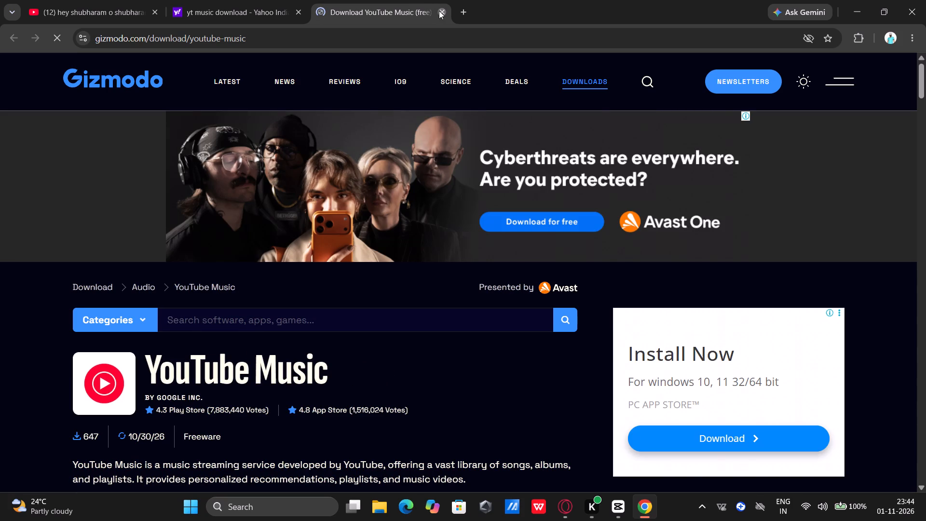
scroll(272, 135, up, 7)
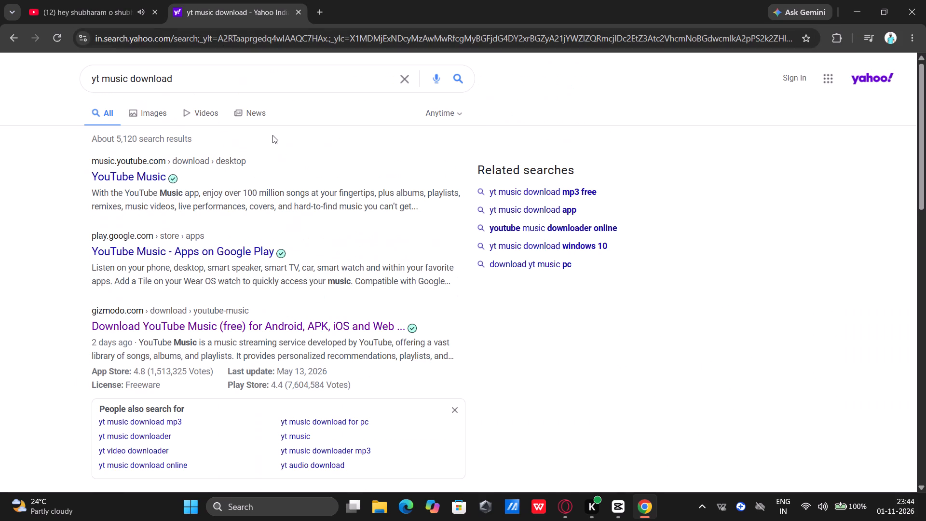
Change the web search to "youtube music download" and look through the results for a downloader.
click(98, 78)
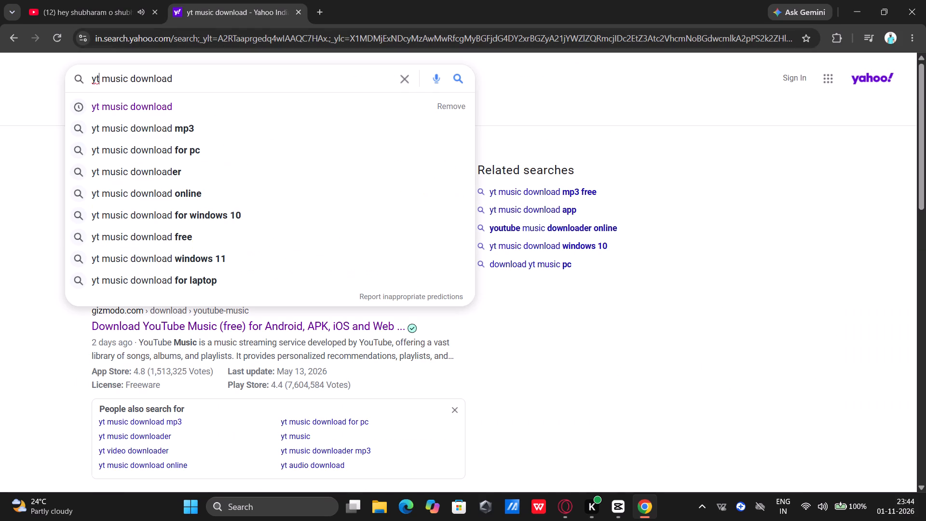
key(BackSpace)
key(BackSpace)
key(BackSpace)
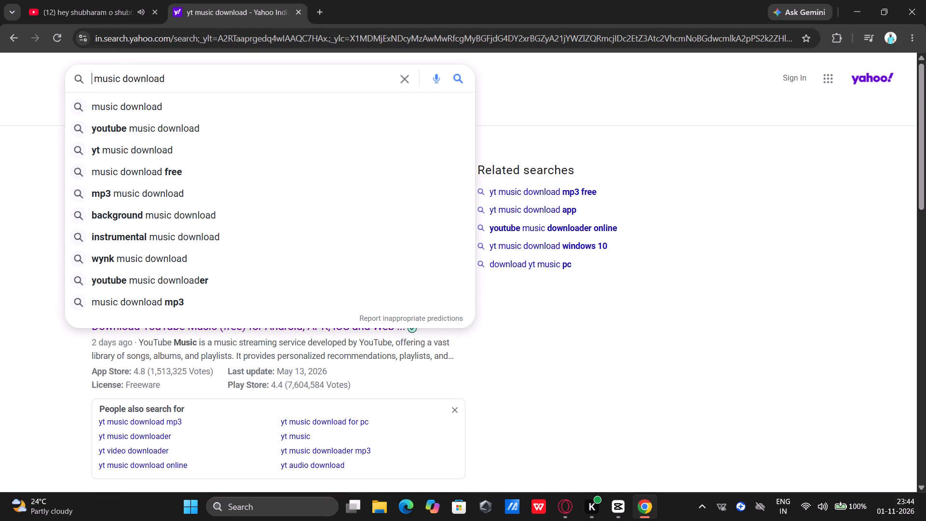
text(you)
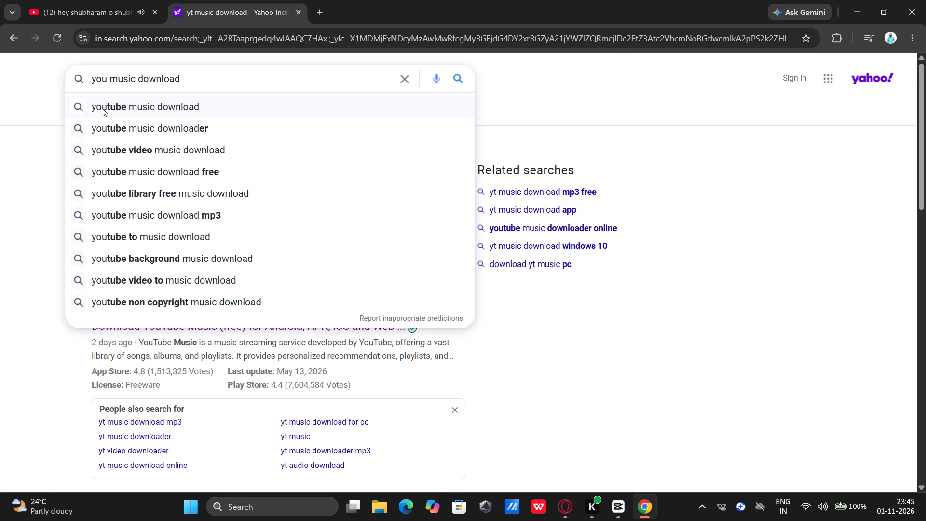
click(83, 107)
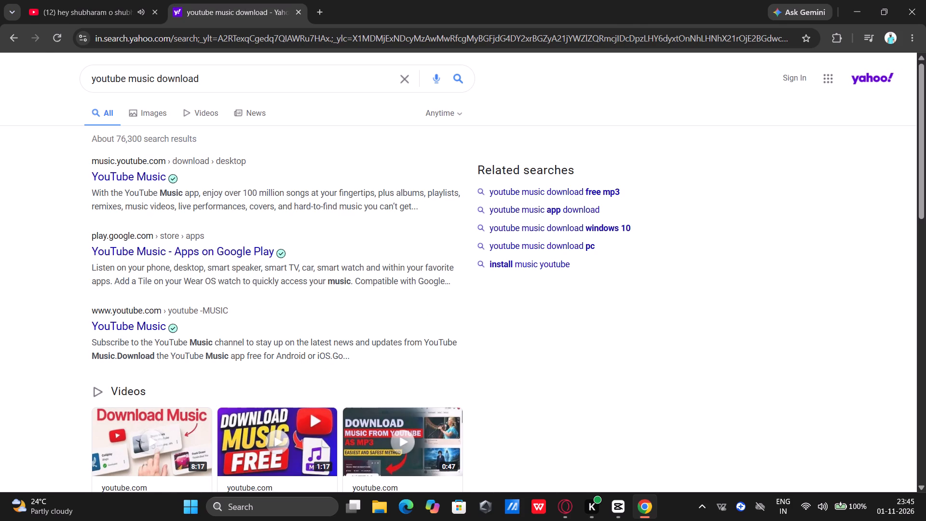
scroll(212, 186, down, 5)
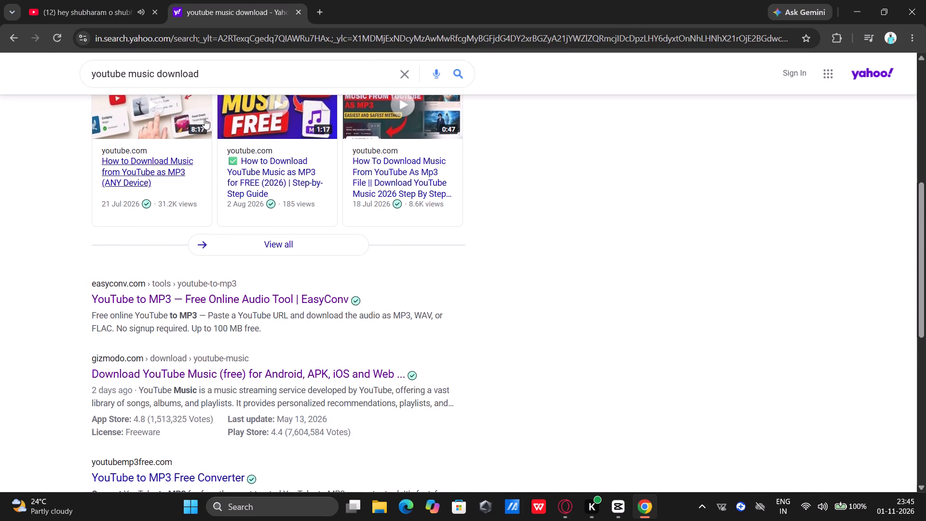
Change the web search to "youtube song download mp3".
click(155, 78)
key(BackSpace)
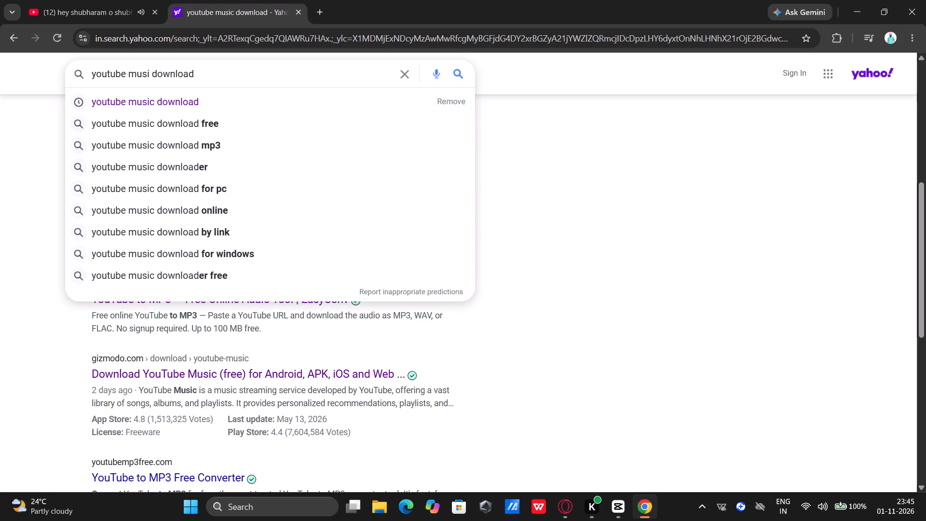
key(BackSpace)
key(BackSpace)
key(BackSpace)
key(BackSpace)
text(song)
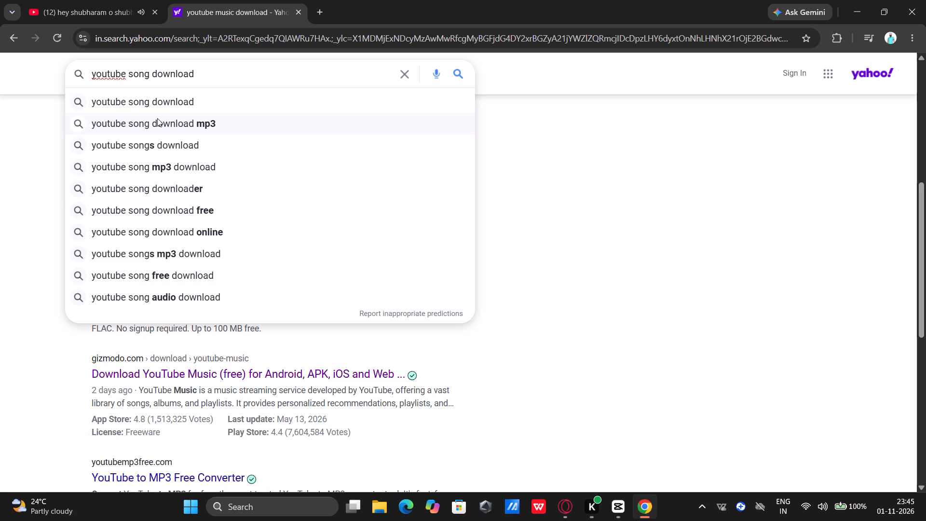
click(199, 121)
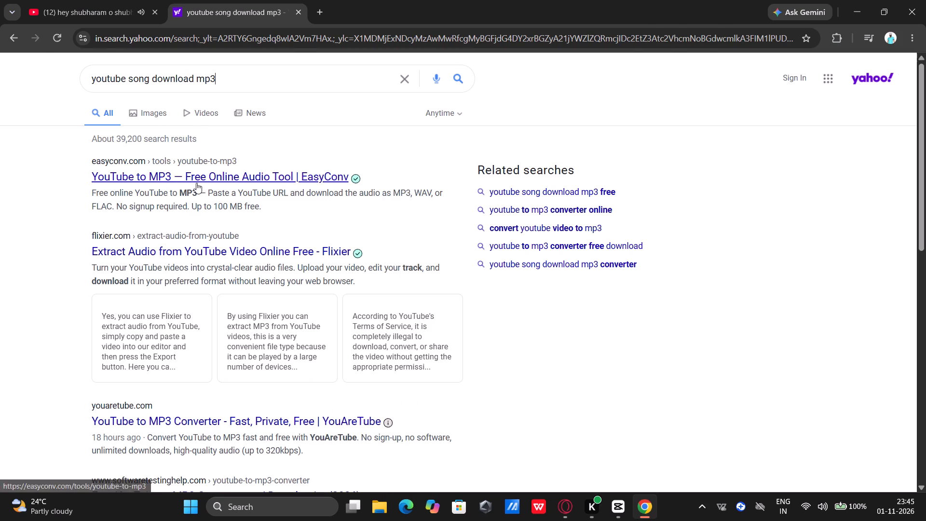
Open the EasyConv YouTube to MP3 tool and paste the copied Shubhaarambh link as its URL.
click(196, 183)
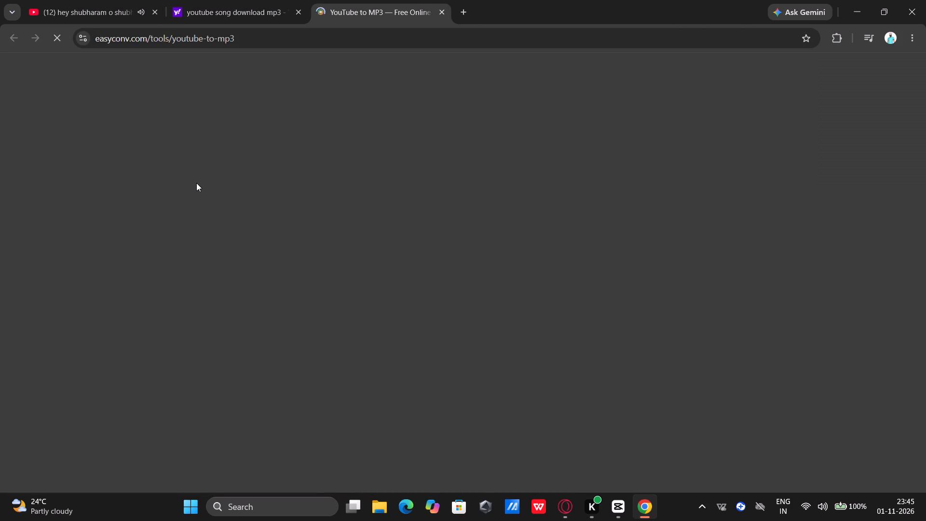
scroll(444, 315, down, 1)
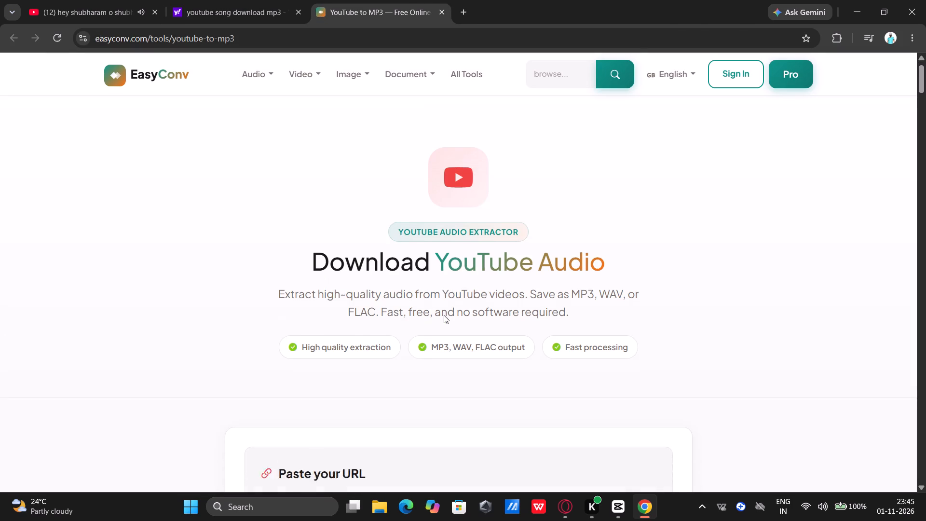
scroll(444, 315, down, 1)
click(372, 407)
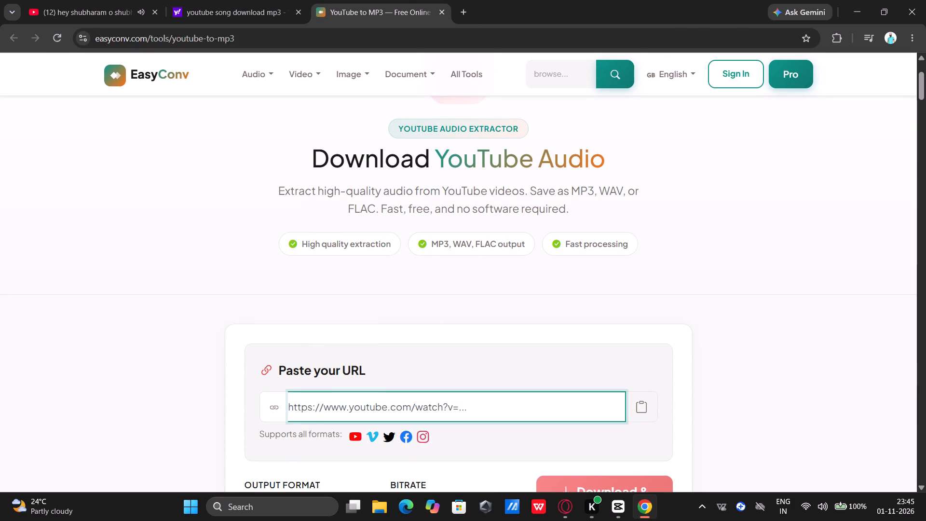
key(ctrl+c)
key(ctrl+v)
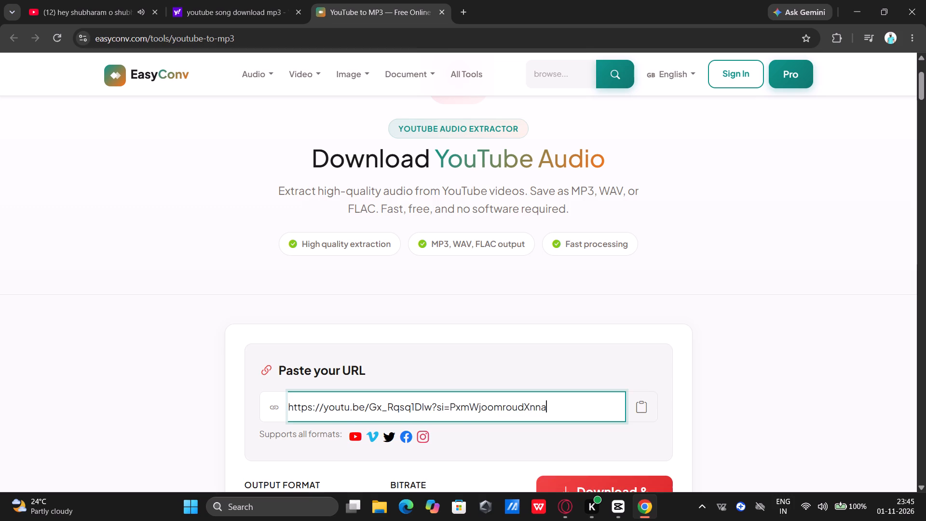
Set the bitrate to 320k with MP3 as the output format and start converting the Shubhaarambh link.
scroll(573, 414, down, 1)
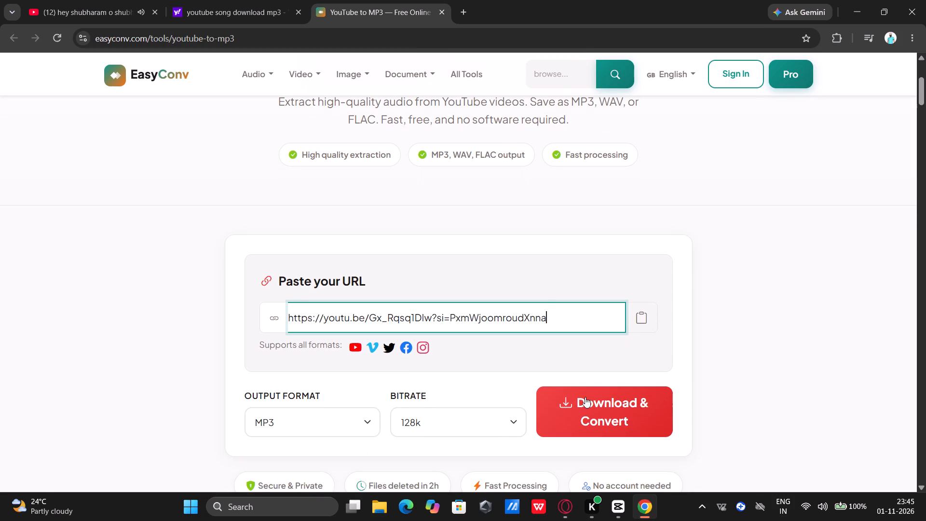
click(492, 428)
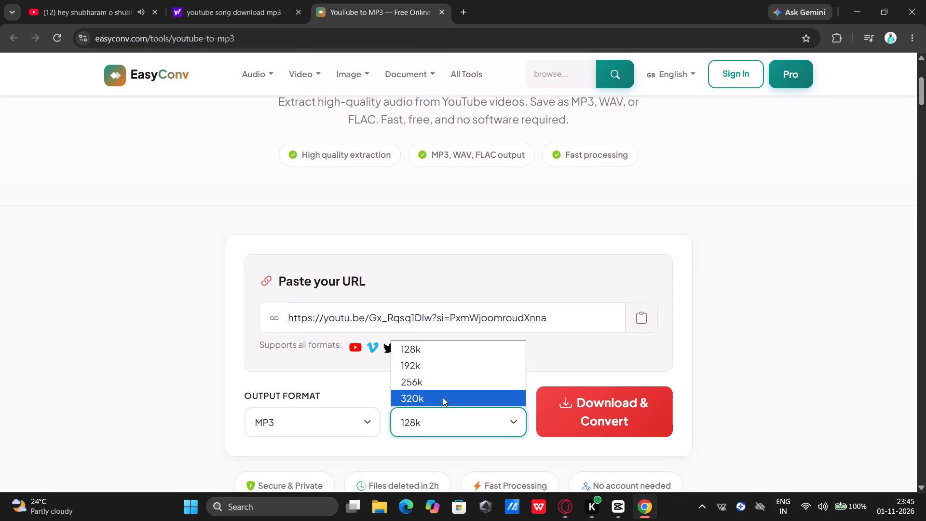
click(443, 398)
click(556, 393)
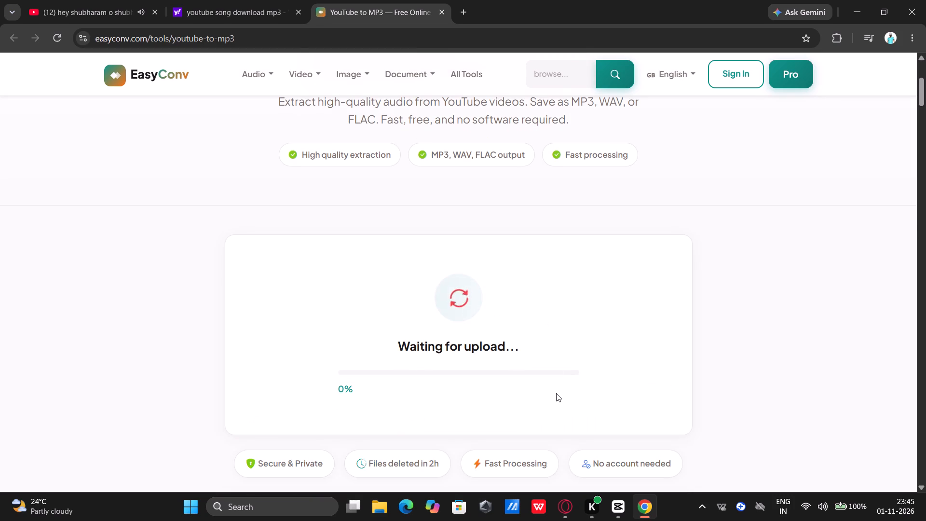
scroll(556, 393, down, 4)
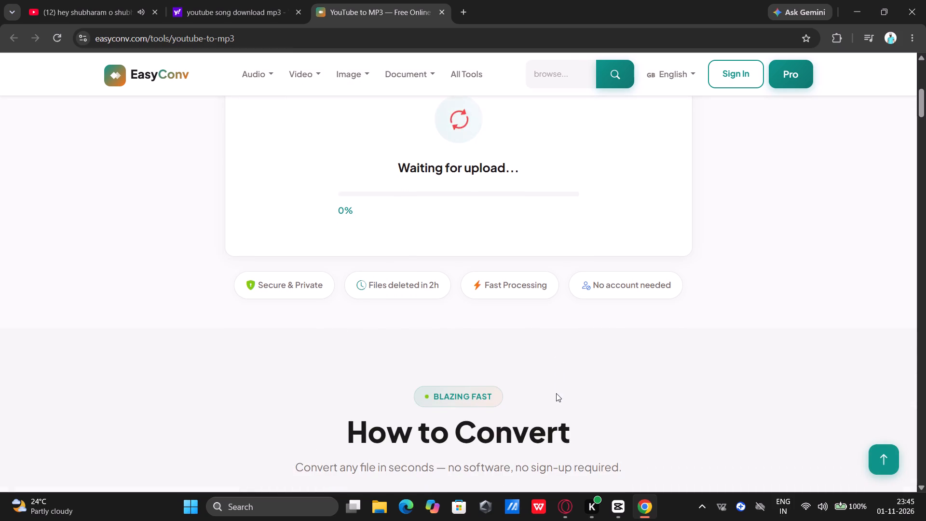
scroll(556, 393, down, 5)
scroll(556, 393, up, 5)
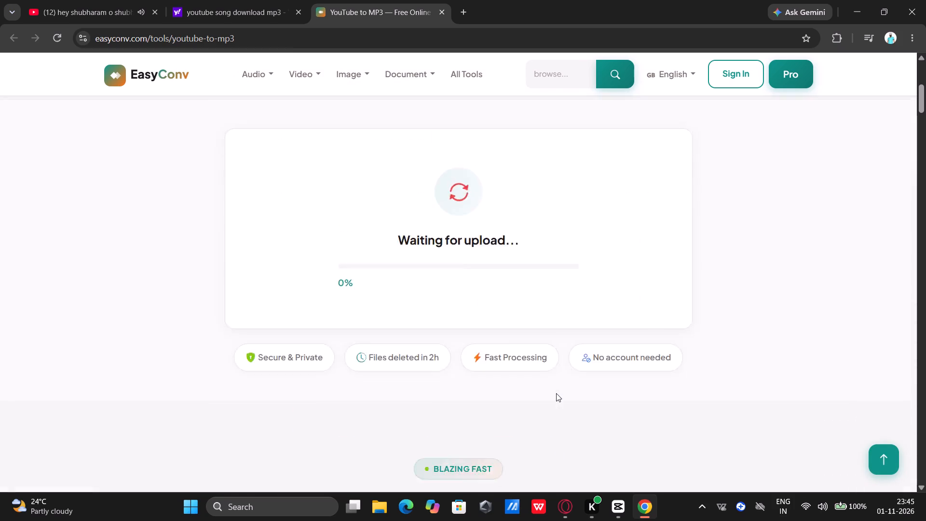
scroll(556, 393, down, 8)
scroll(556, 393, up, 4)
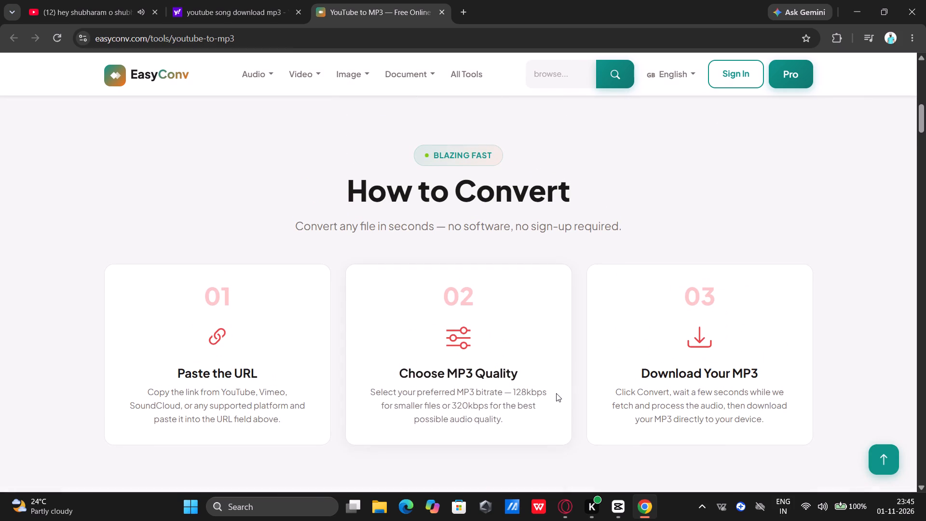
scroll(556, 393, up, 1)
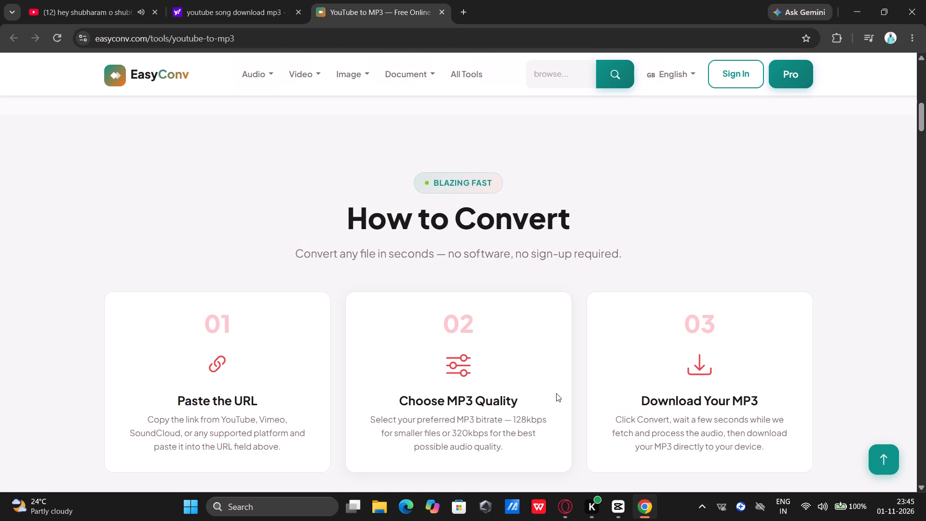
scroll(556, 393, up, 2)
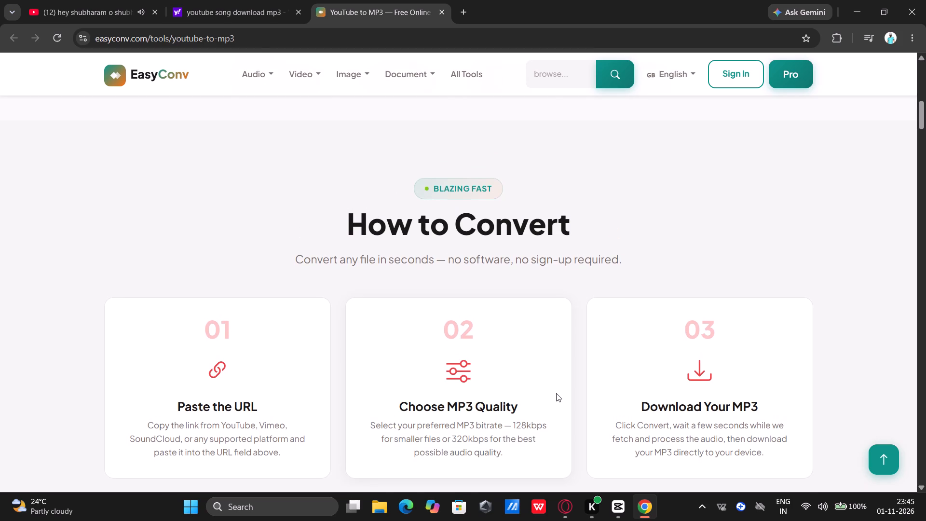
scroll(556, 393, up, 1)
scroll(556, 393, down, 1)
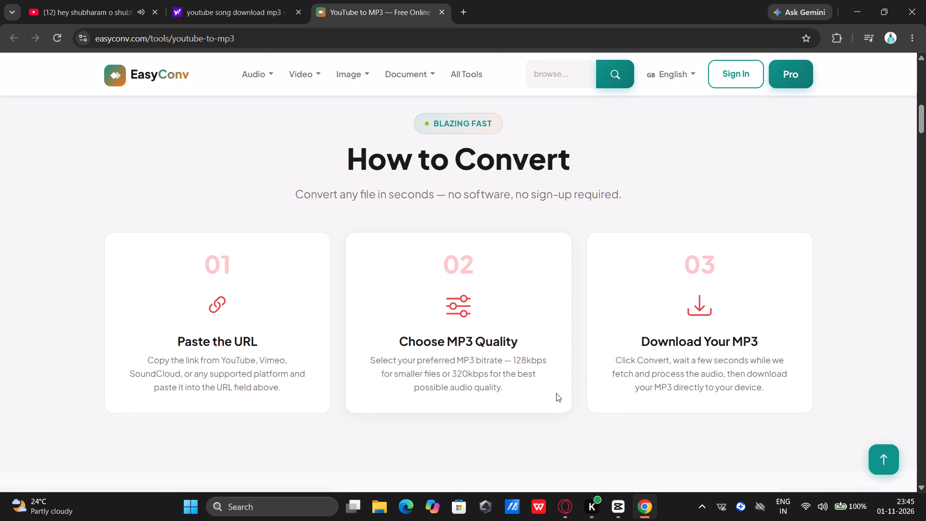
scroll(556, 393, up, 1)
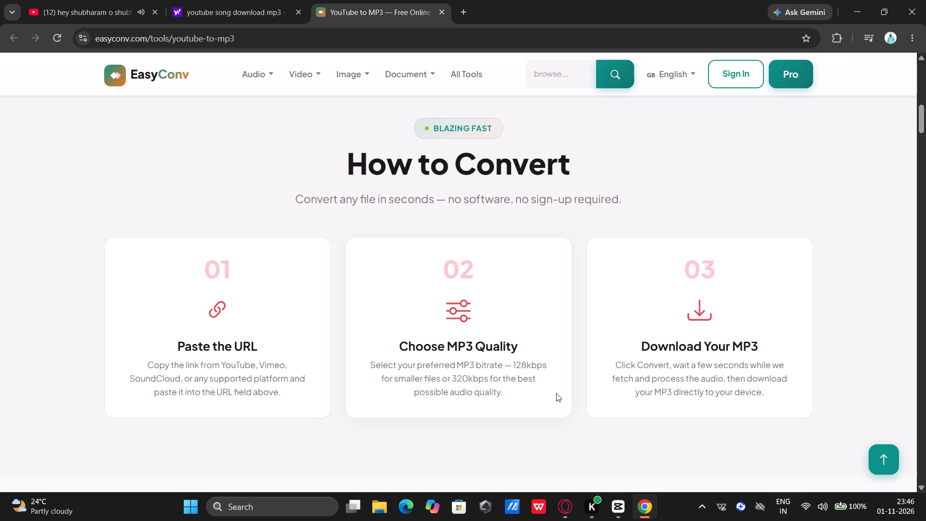
Return to the conversion result and download the converted Shubhaarambh song as MP3.
scroll(556, 393, up, 4)
scroll(571, 303, down, 1)
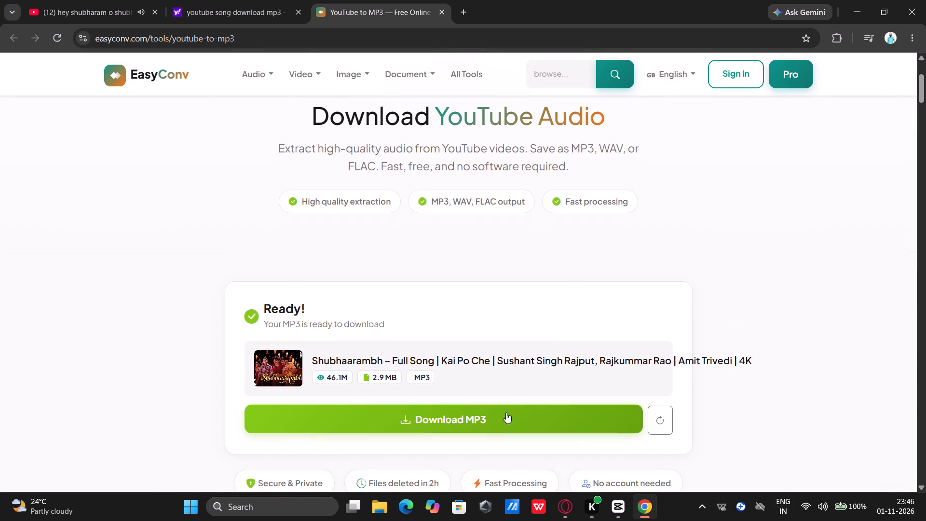
click(497, 426)
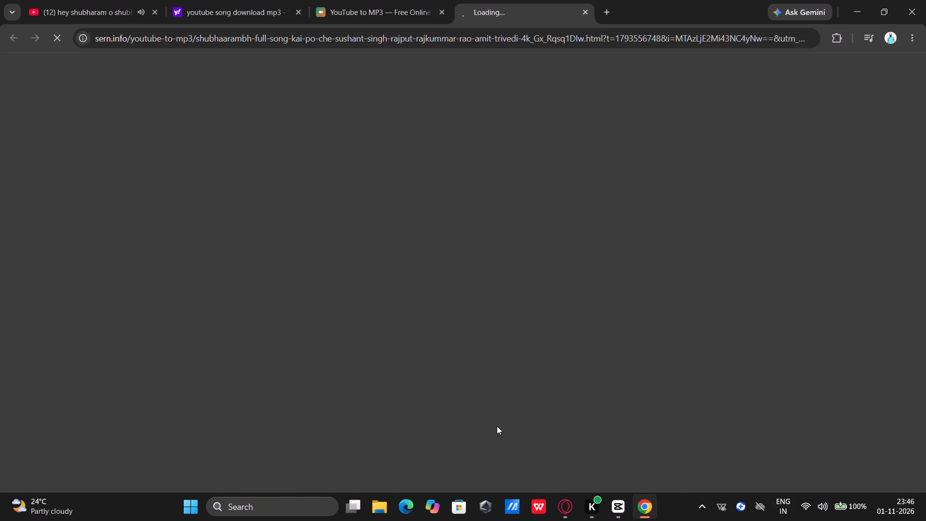
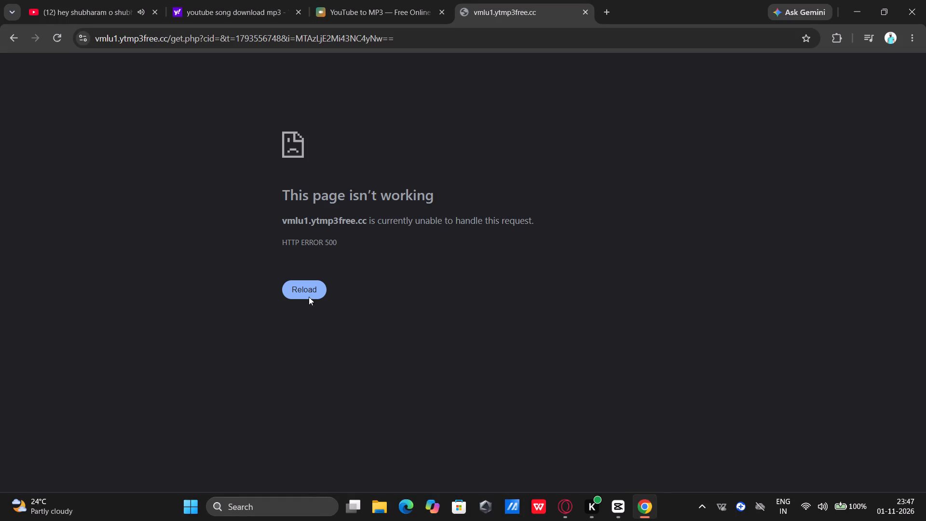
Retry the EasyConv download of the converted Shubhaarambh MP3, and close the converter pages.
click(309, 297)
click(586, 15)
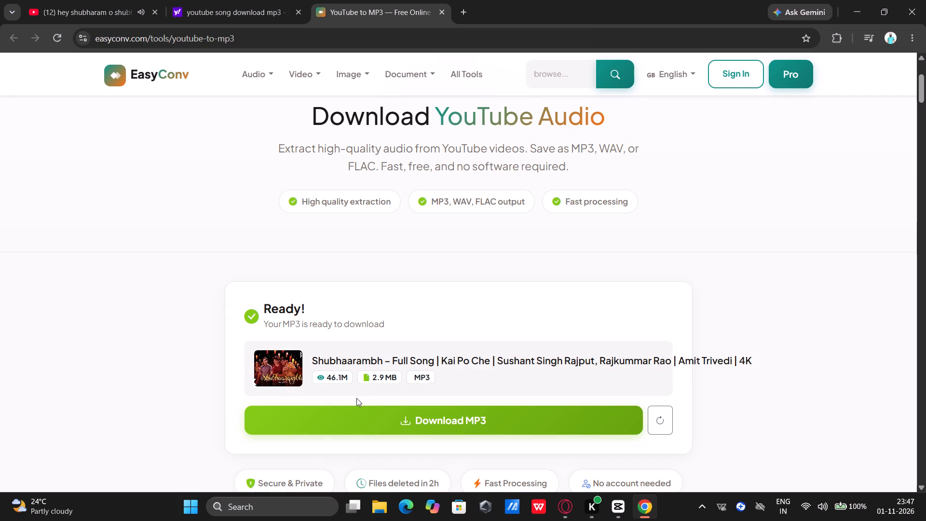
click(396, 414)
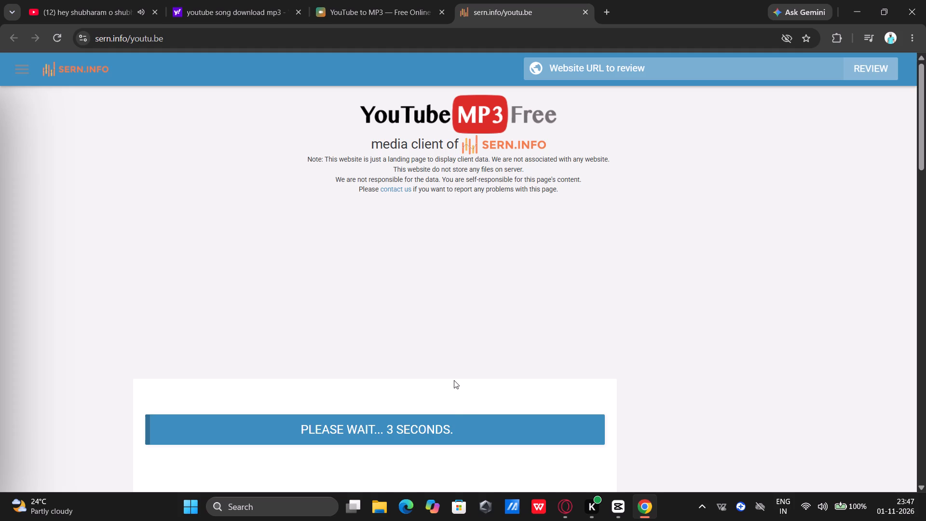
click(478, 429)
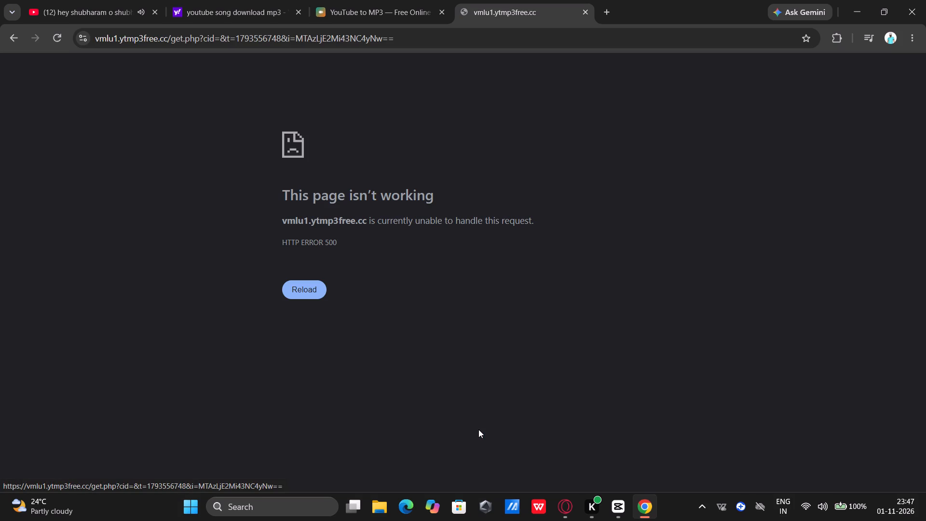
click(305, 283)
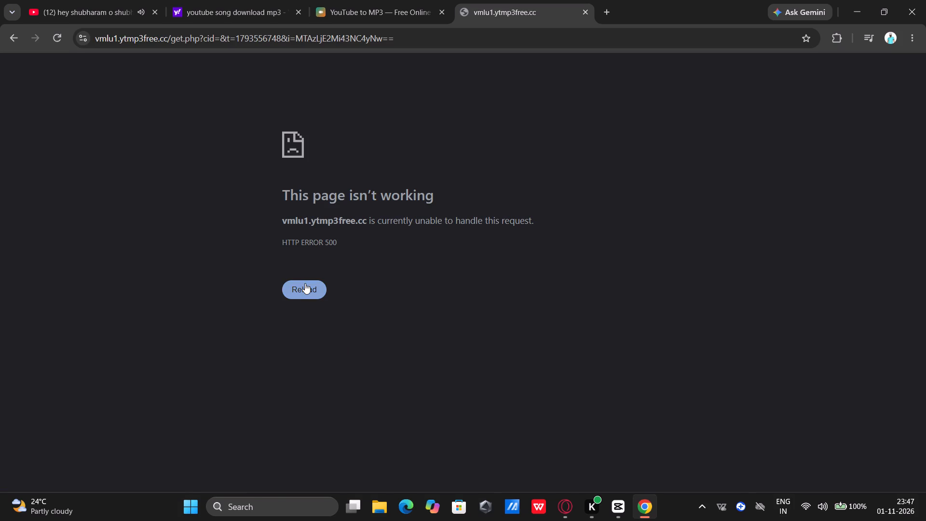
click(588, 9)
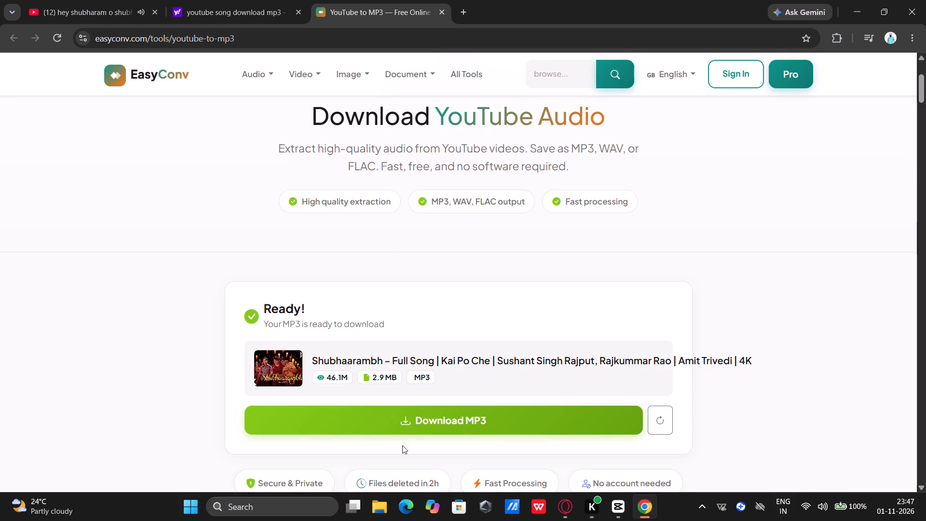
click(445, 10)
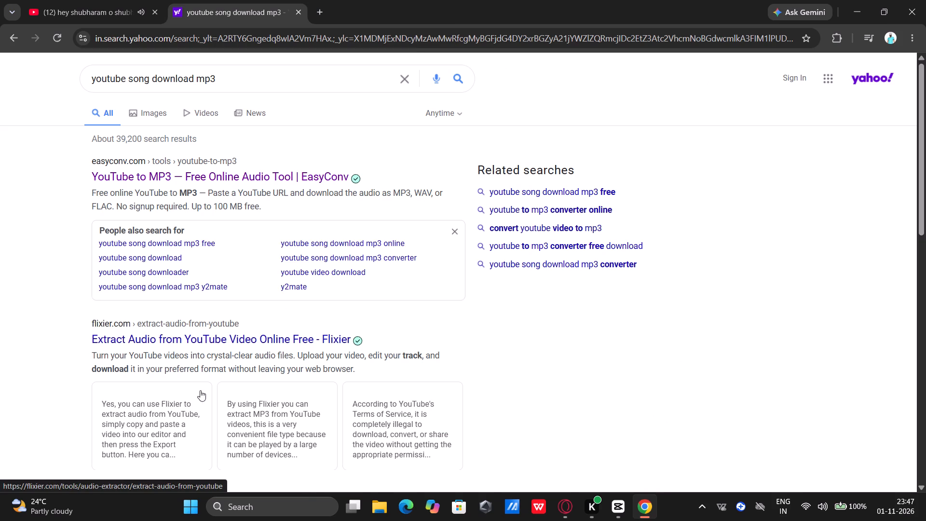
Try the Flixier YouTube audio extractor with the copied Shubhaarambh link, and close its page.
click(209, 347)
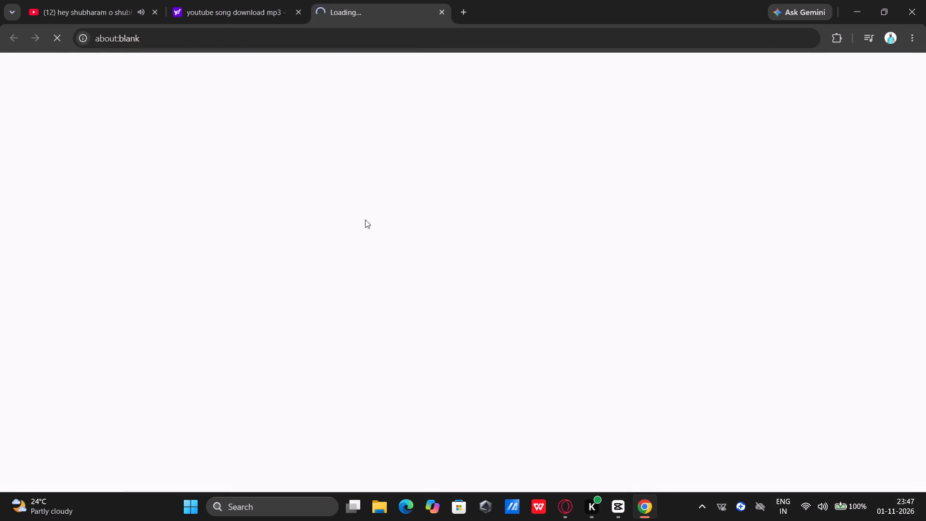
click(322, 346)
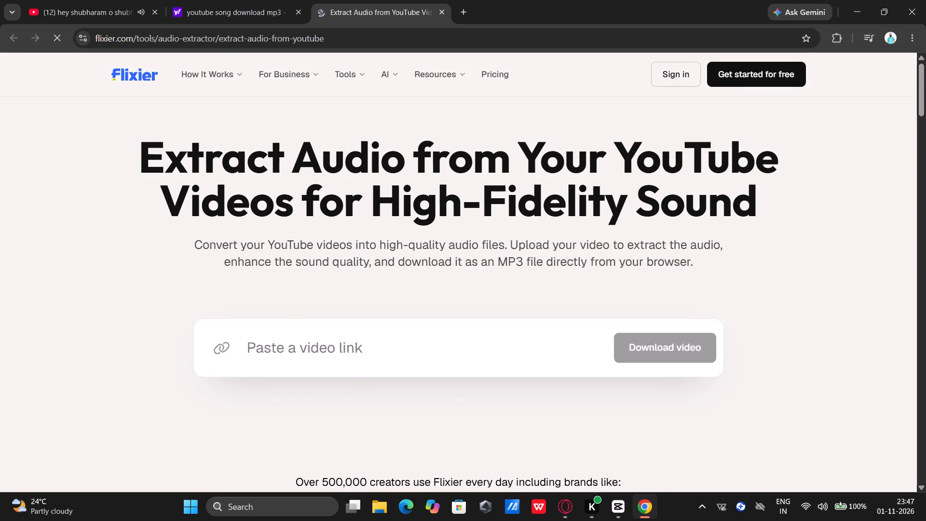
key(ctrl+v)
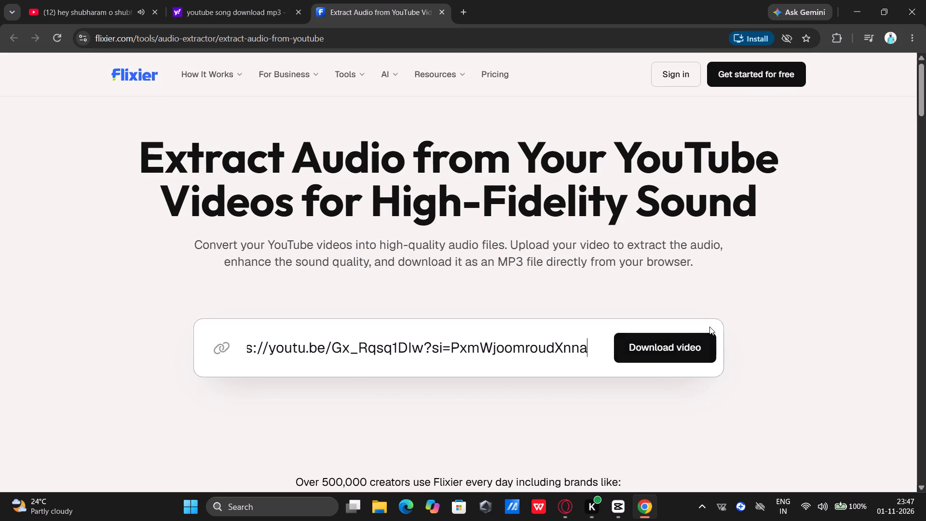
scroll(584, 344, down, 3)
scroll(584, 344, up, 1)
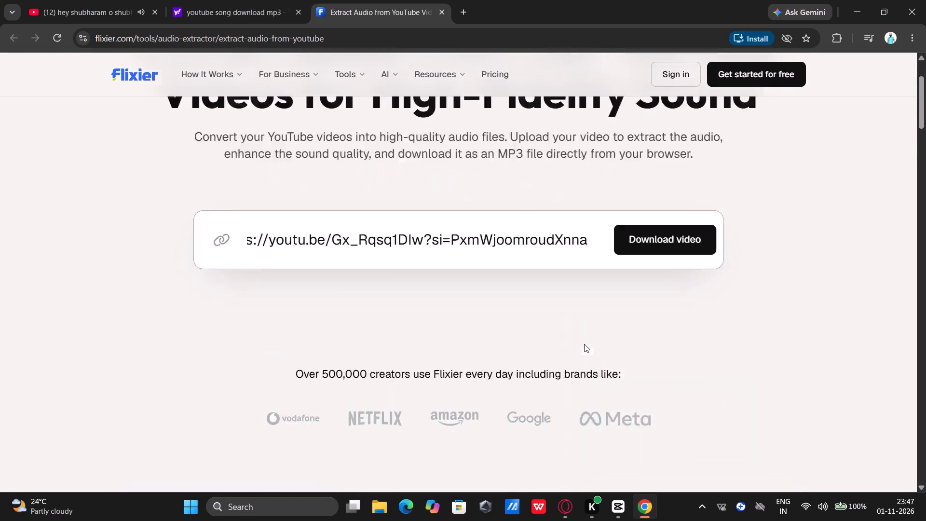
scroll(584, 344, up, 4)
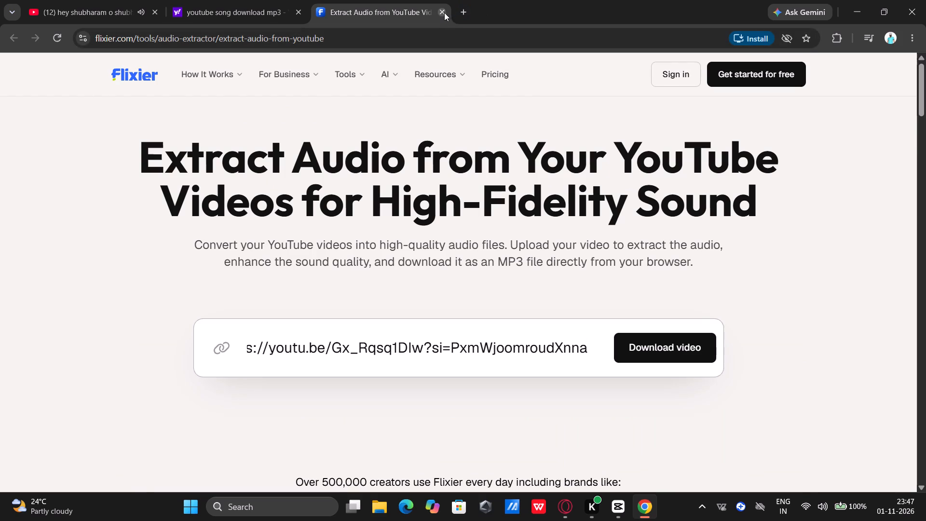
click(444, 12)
Open the YouAreTube converter from the search results and convert the copied Shubhaarambh link to a 320k MP3, dismissing the notification request.
scroll(229, 369, down, 1)
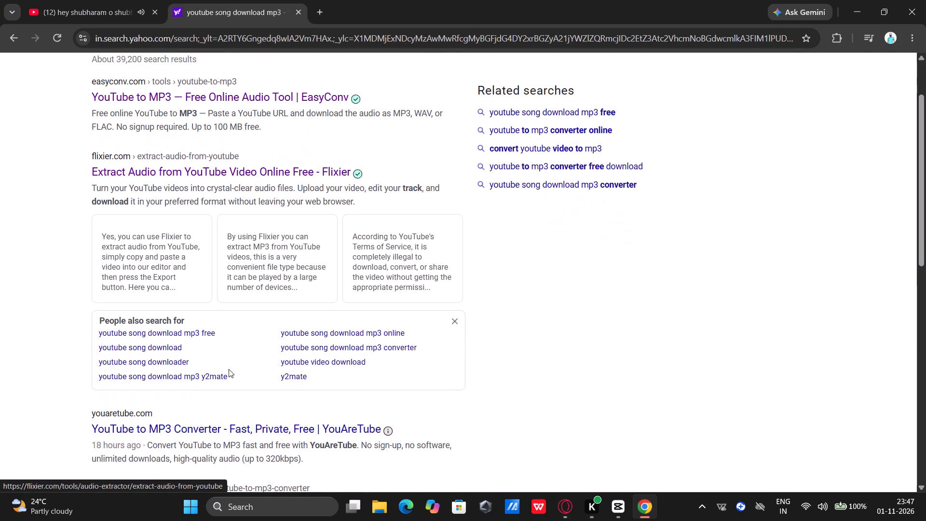
scroll(229, 369, down, 2)
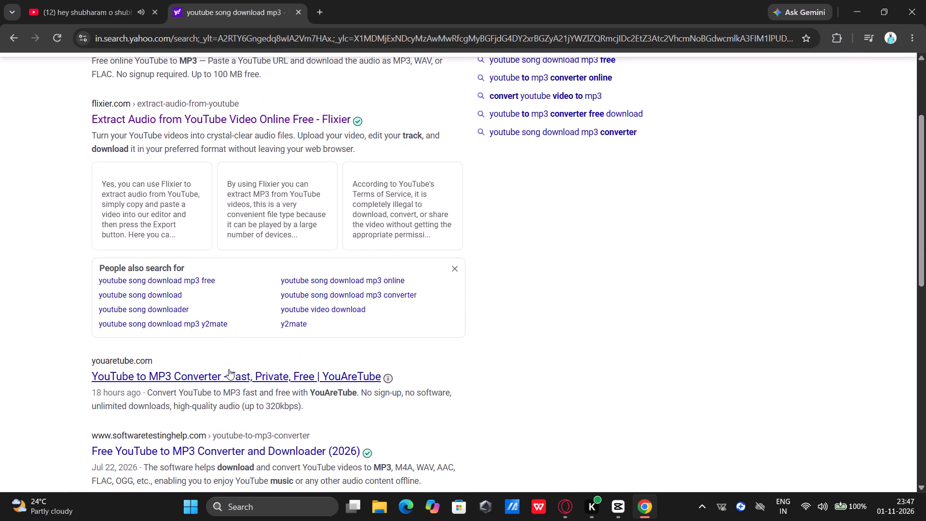
scroll(229, 369, down, 1)
click(203, 370)
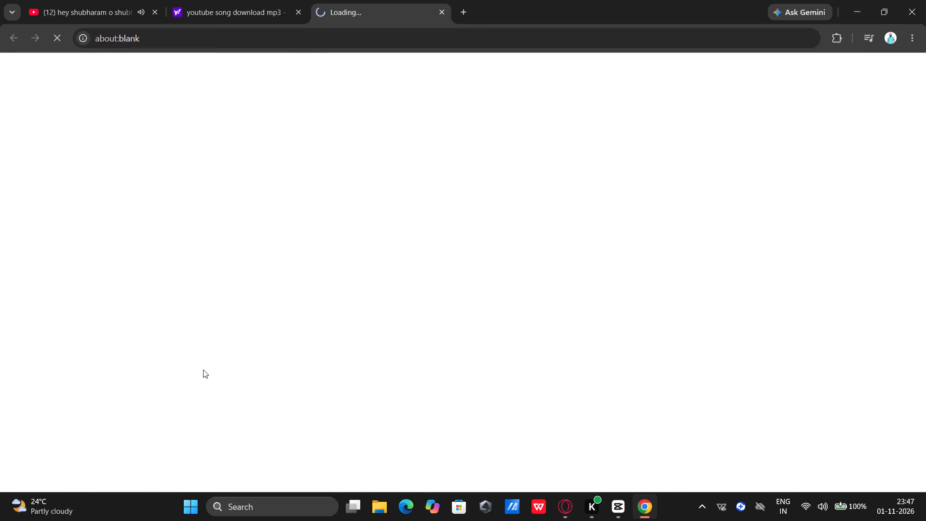
click(344, 165)
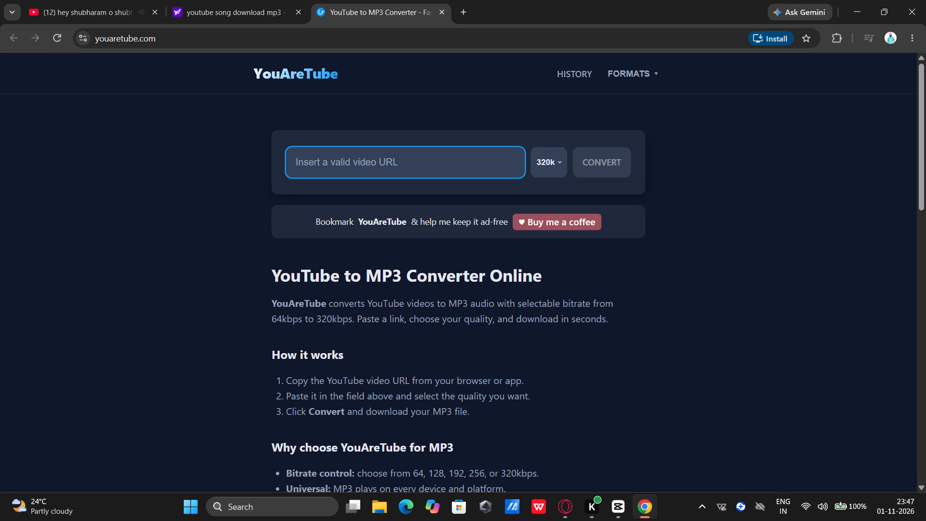
key(ctrl+v)
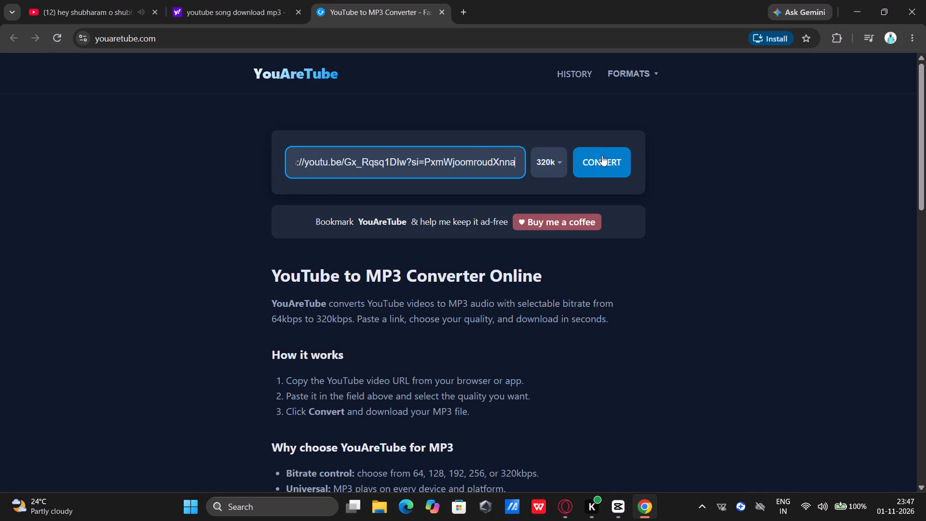
click(602, 155)
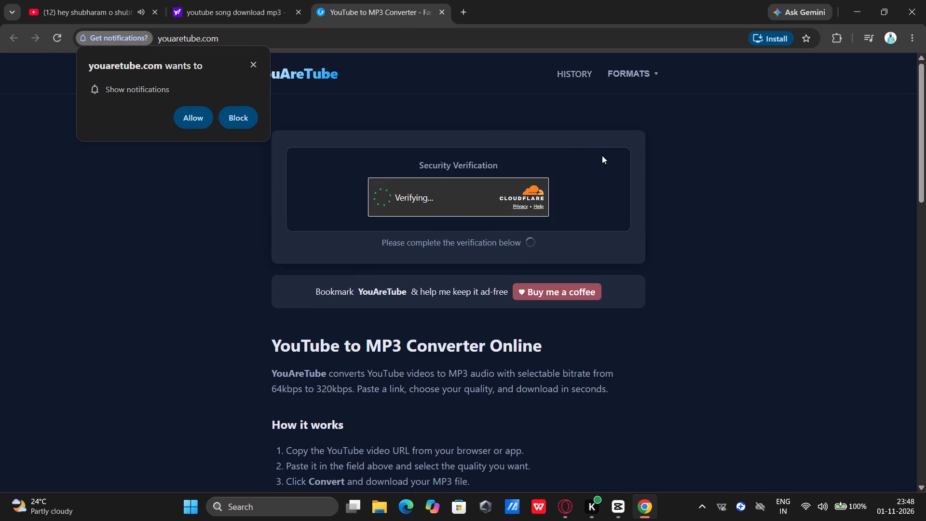
click(253, 63)
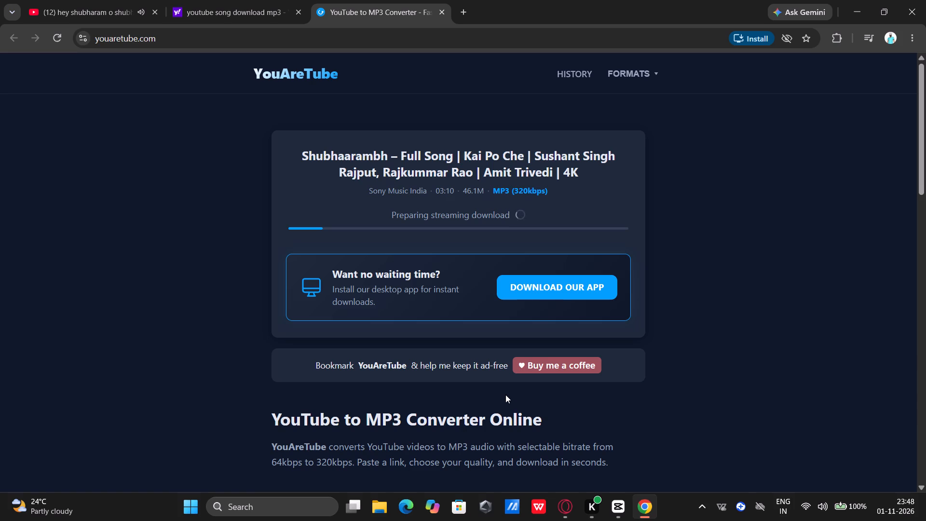
Download the converted Shubhaarambh MP3 from YouAreTube and check it in the recent downloads.
scroll(505, 395, down, 7)
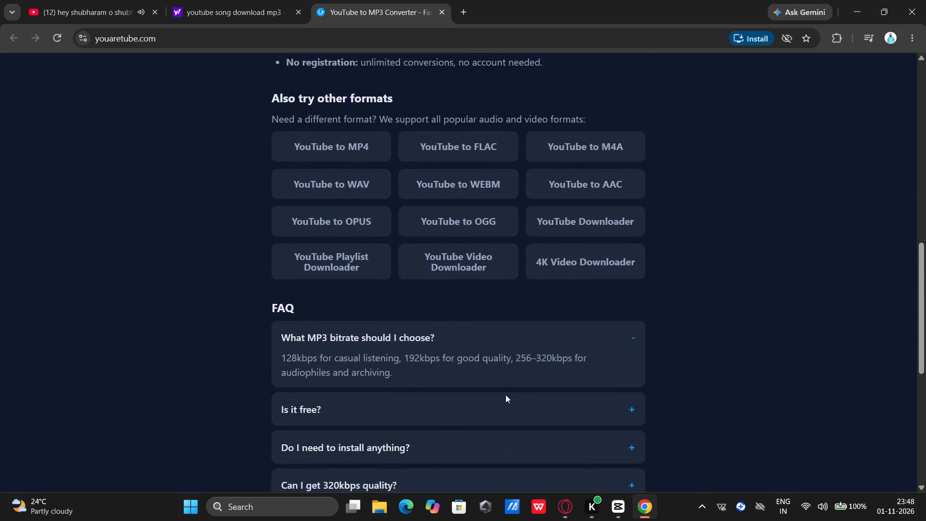
scroll(505, 395, down, 2)
scroll(505, 395, up, 8)
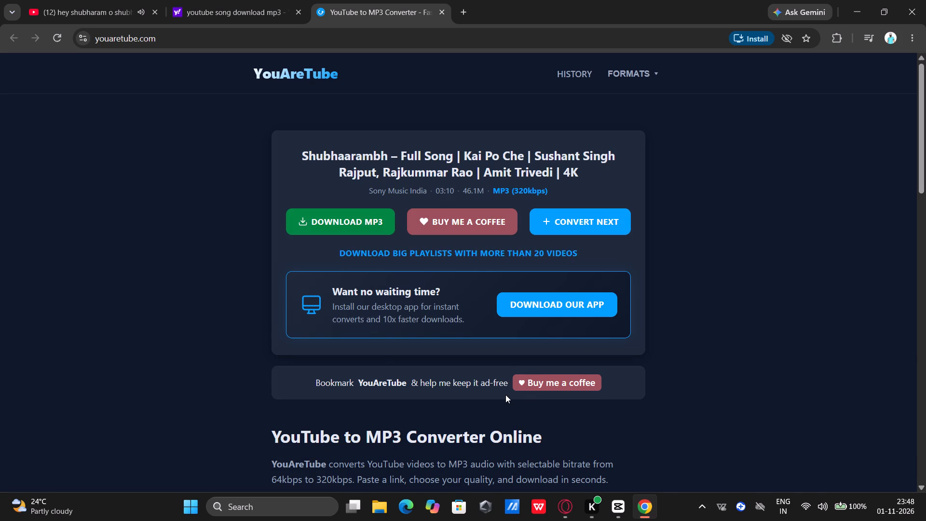
click(352, 219)
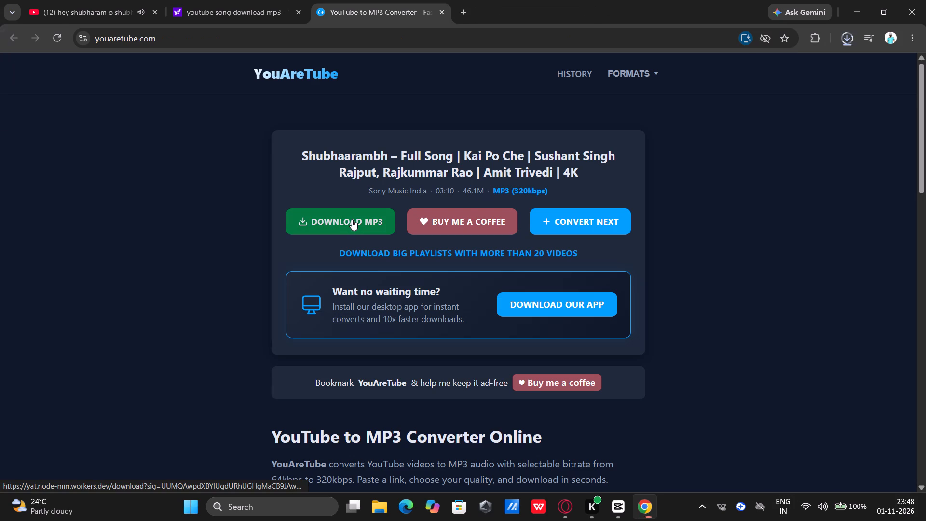
click(854, 38)
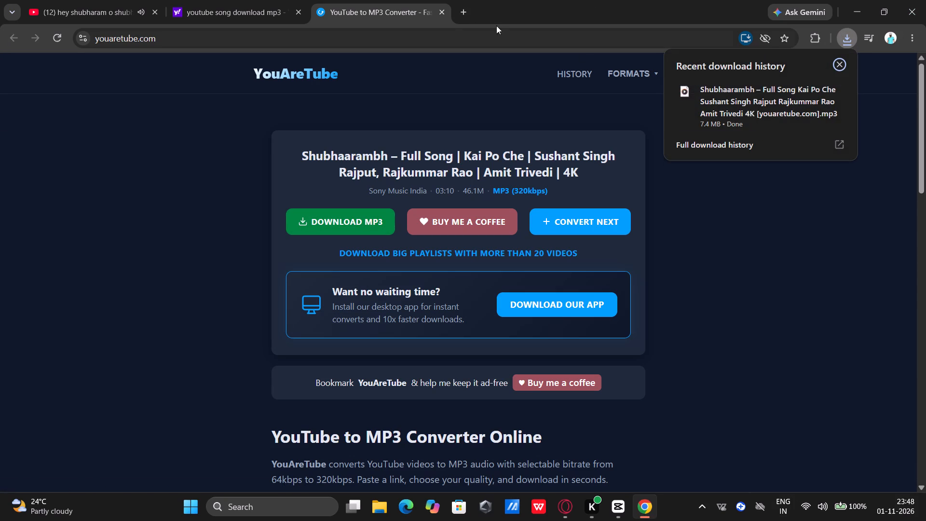
Close the Yahoo search results page and the YouTube song page.
click(294, 8)
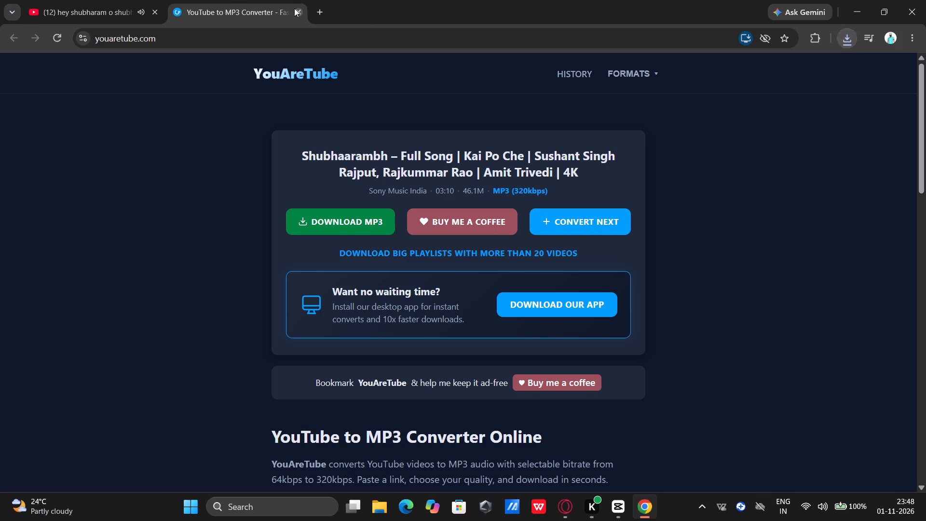
click(152, 13)
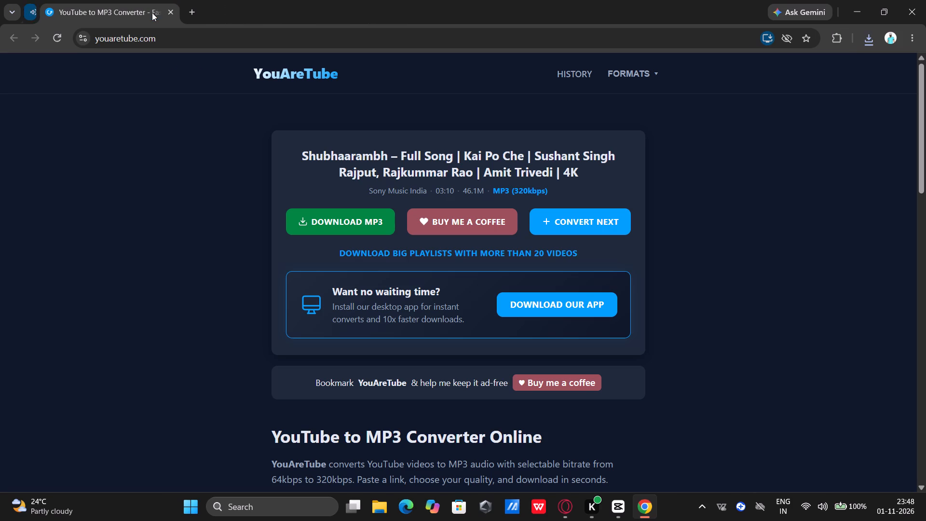
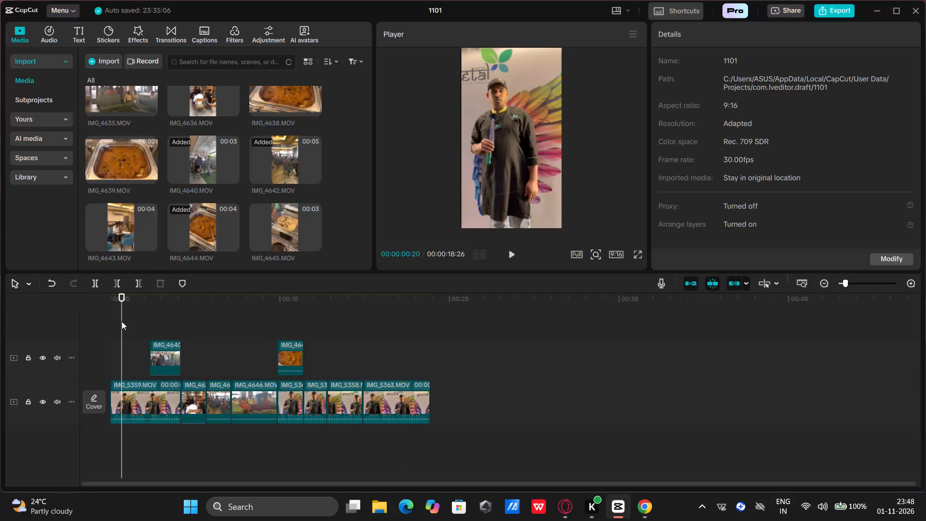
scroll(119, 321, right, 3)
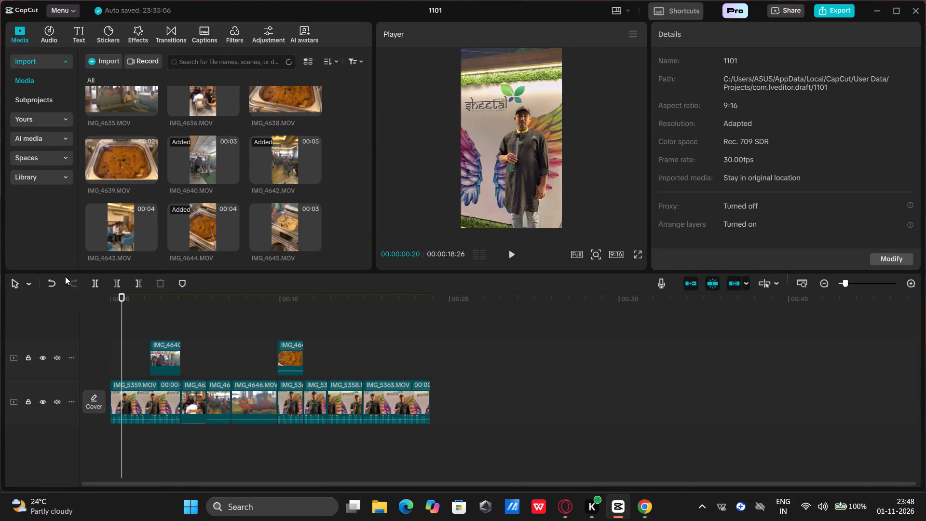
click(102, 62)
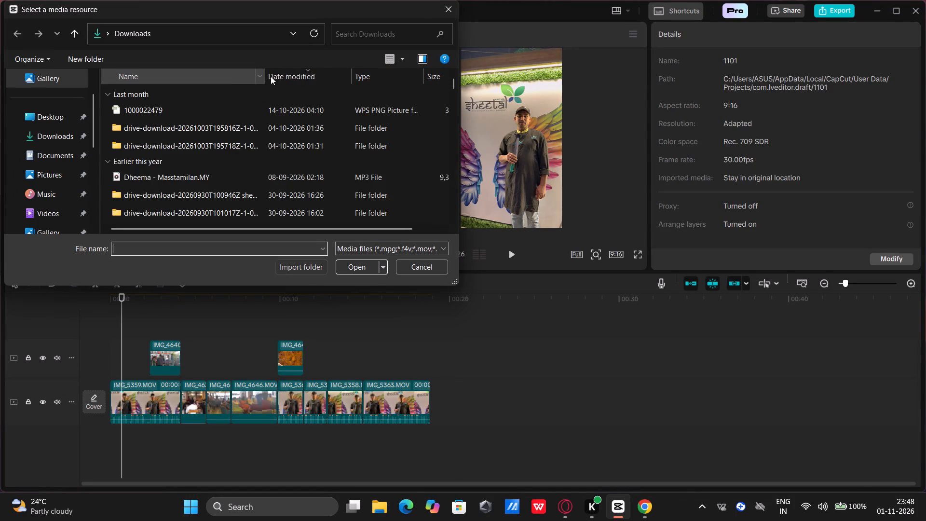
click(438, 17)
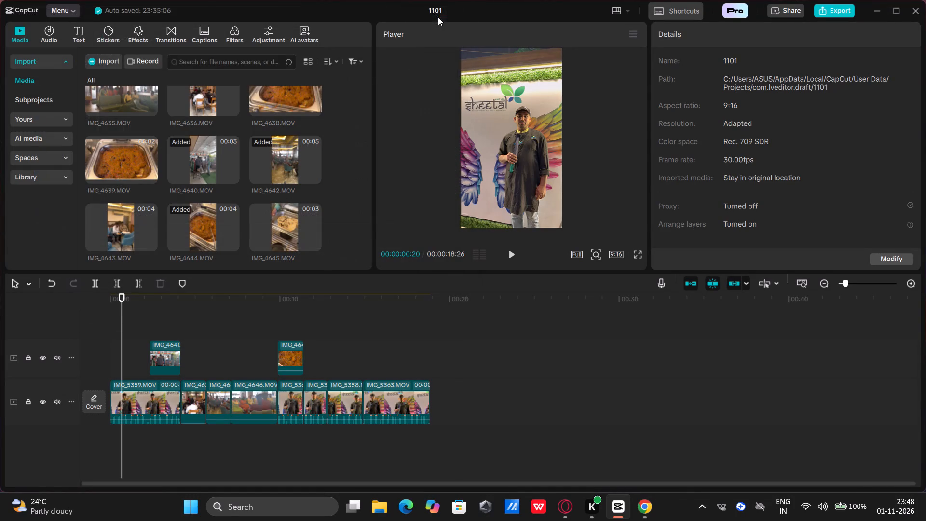
Import the downloaded Shubhaarambh MP3 from Downloads into the project's audio.
click(52, 34)
click(52, 34)
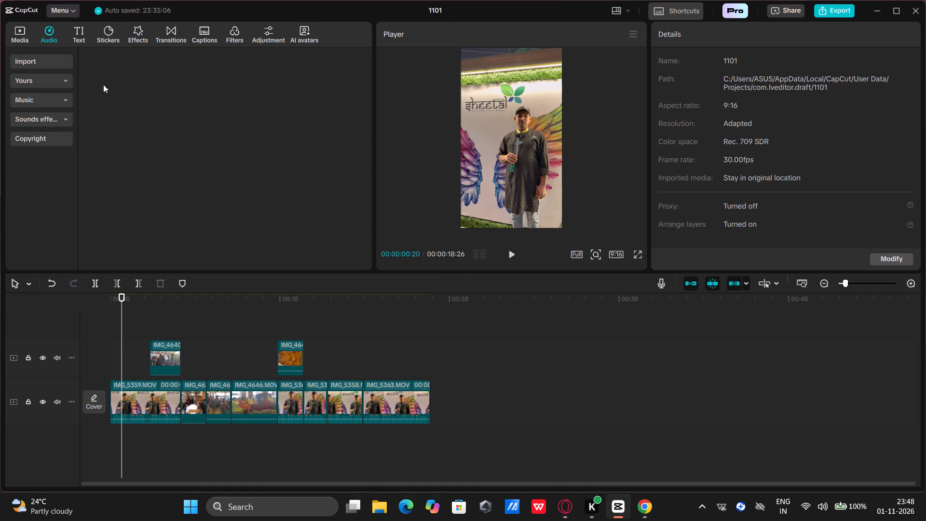
click(52, 64)
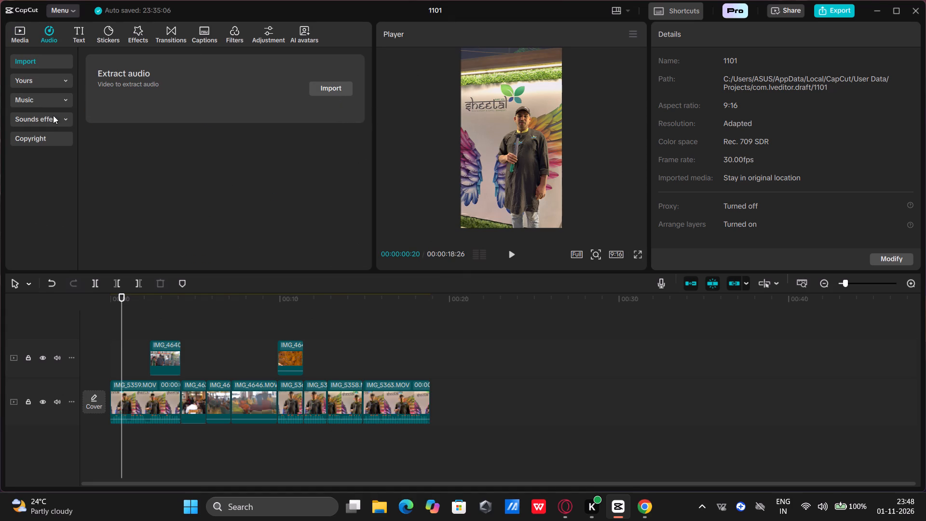
click(56, 88)
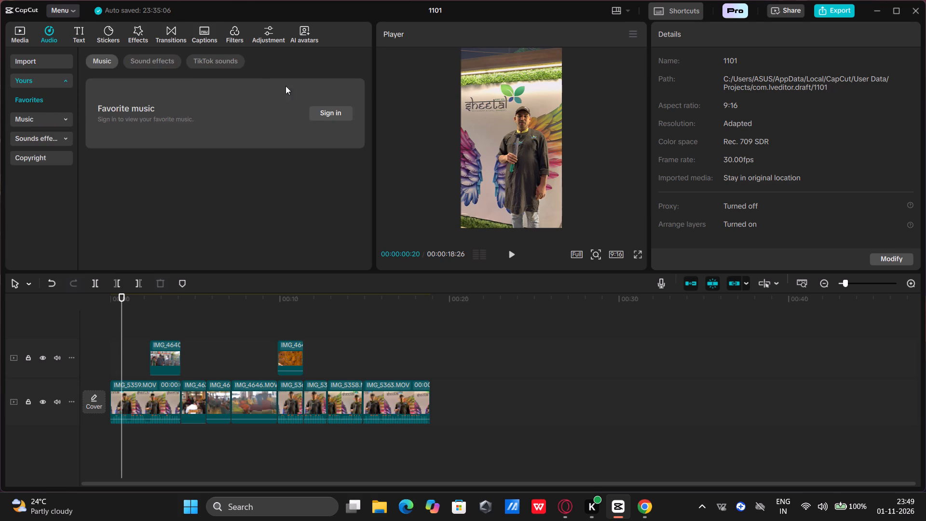
click(52, 57)
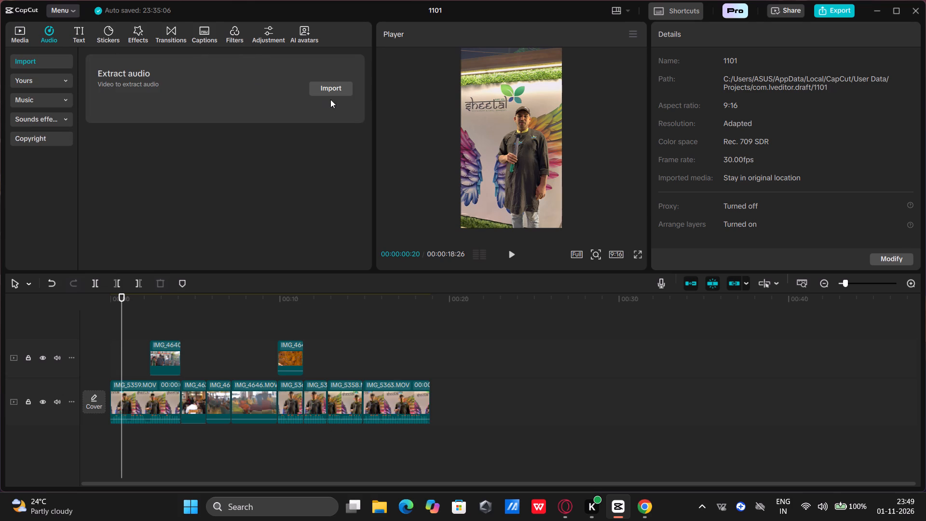
click(336, 90)
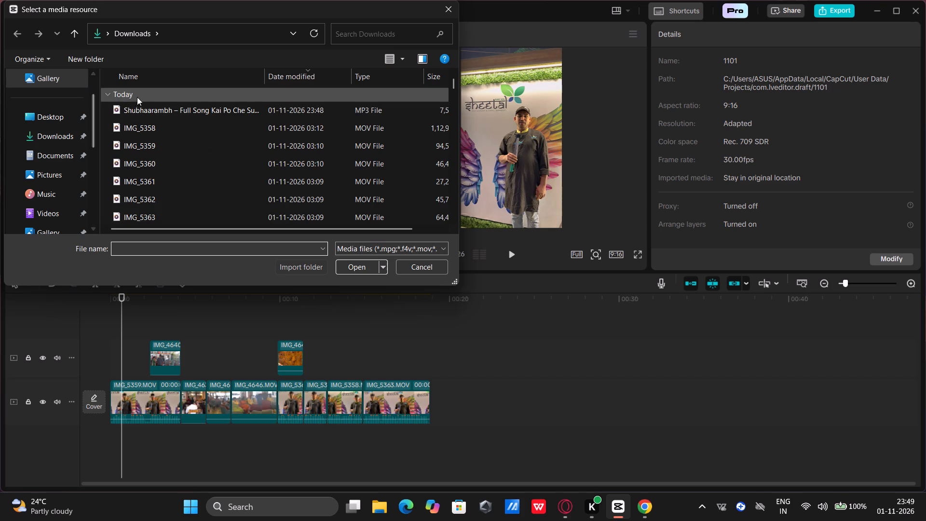
double_click(156, 106)
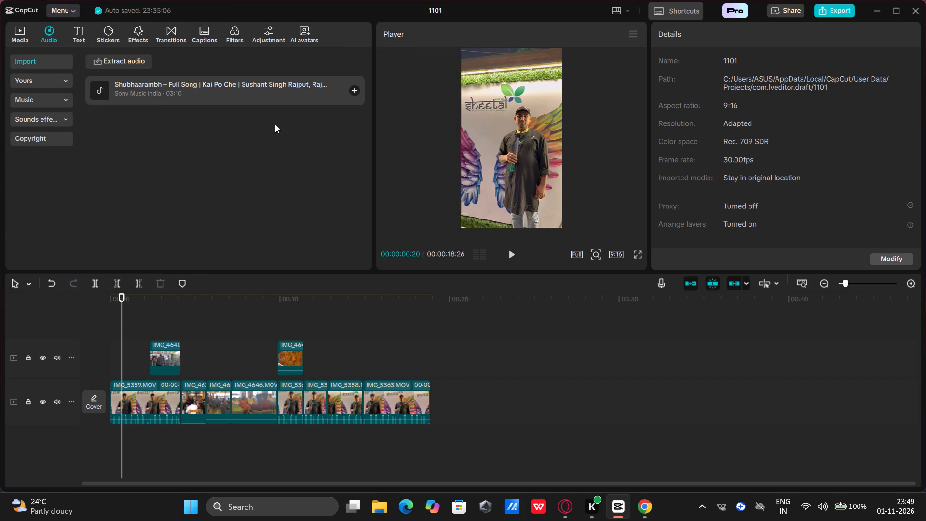
Add the Shubhaarambh song to the timeline and align its start with the beginning of the video.
click(356, 87)
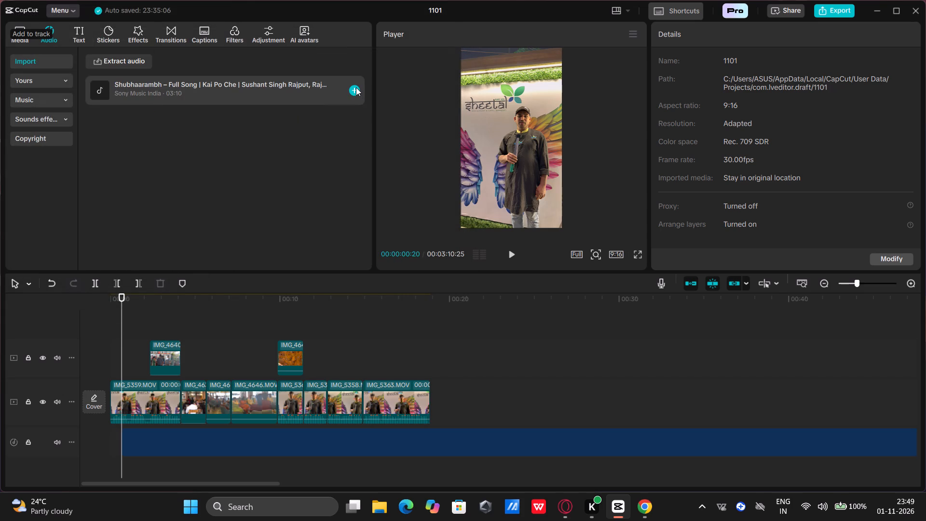
drag(176, 433, 150, 433)
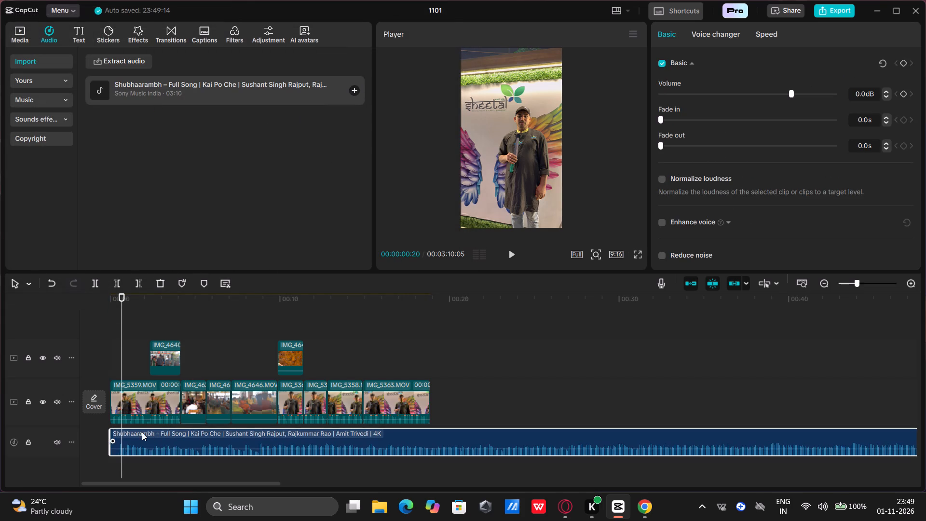
Give the song a 0.3 s fade-in and trim about 18 seconds off its beginning.
drag(111, 443, 117, 441)
drag(107, 440, 415, 431)
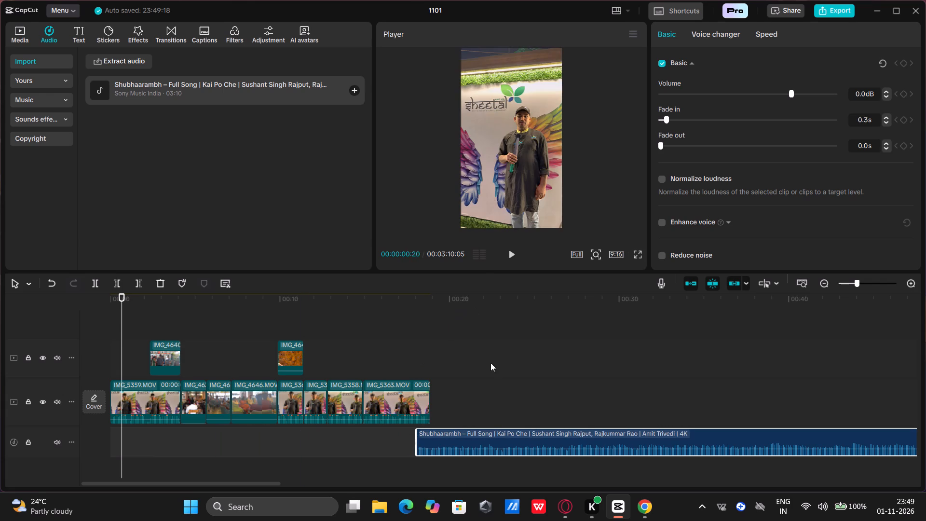
Raise the Shubhaarambh clip's volume to 2.0 dB.
drag(481, 449, 412, 441)
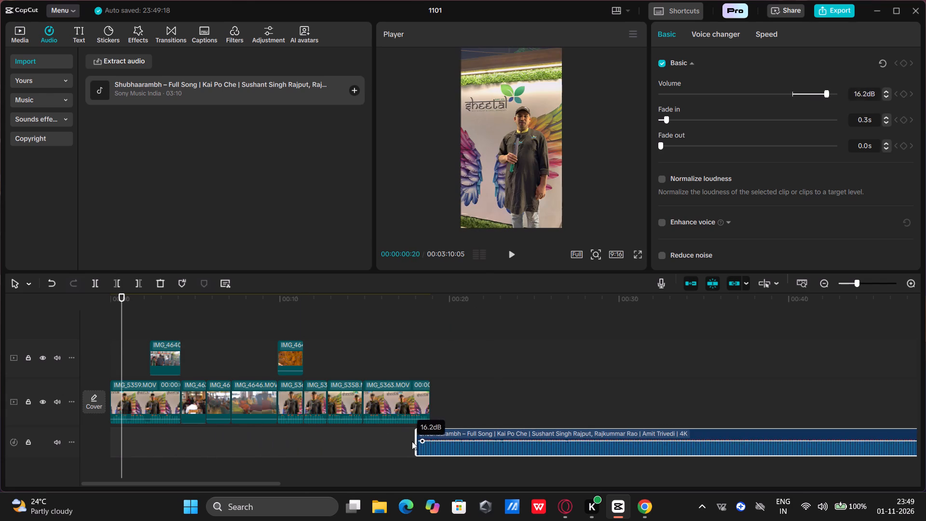
drag(412, 441, 415, 446)
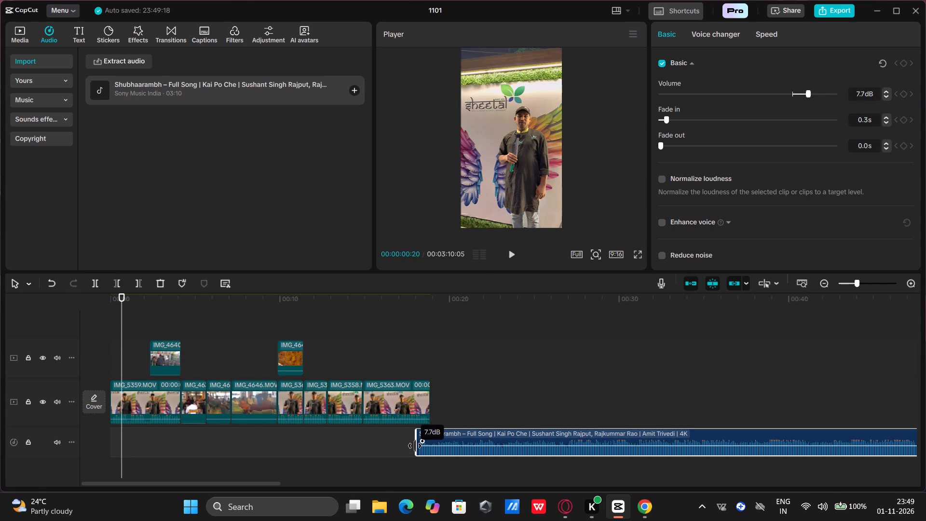
drag(415, 446, 414, 448)
drag(477, 435, 470, 434)
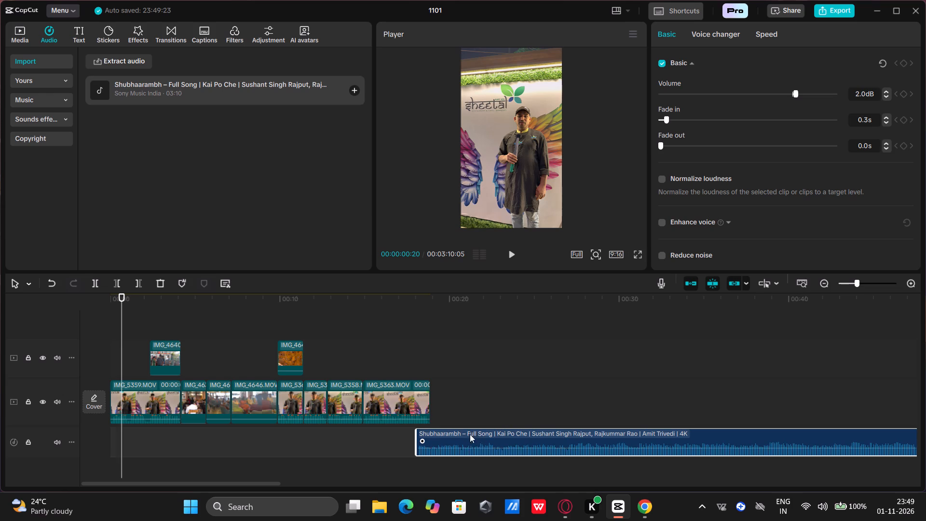
Move the trimmed song clip back to the start of the timeline.
drag(470, 434, 142, 435)
Listen to the song at the start of the video and at several further points to find a suitable passage.
click(110, 374)
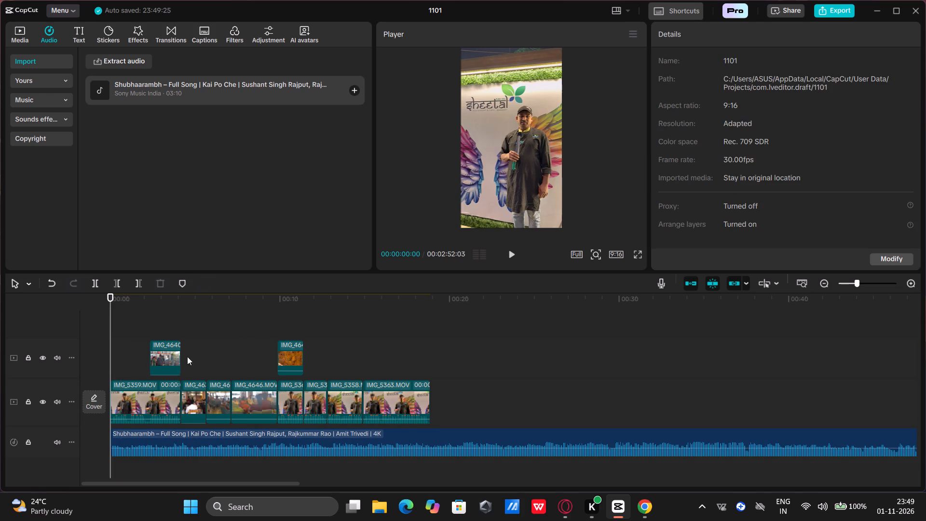
click(508, 255)
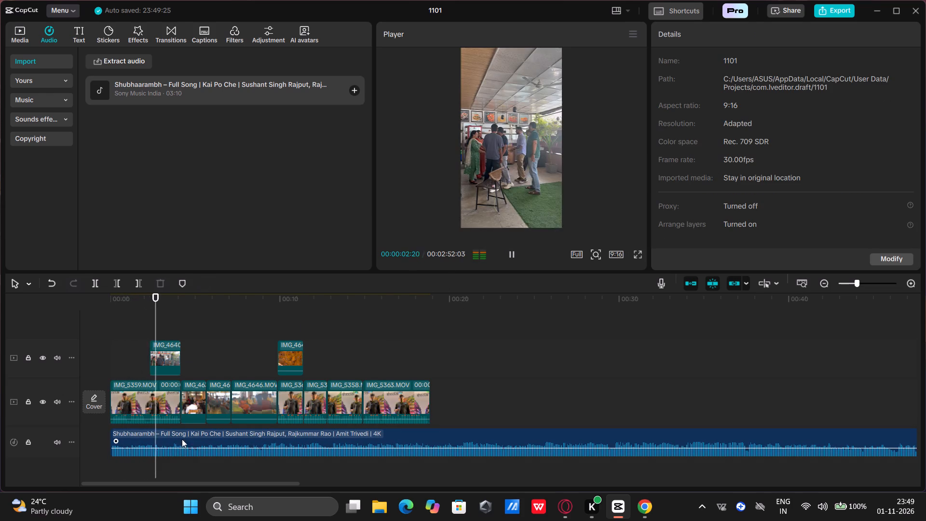
click(451, 371)
click(512, 319)
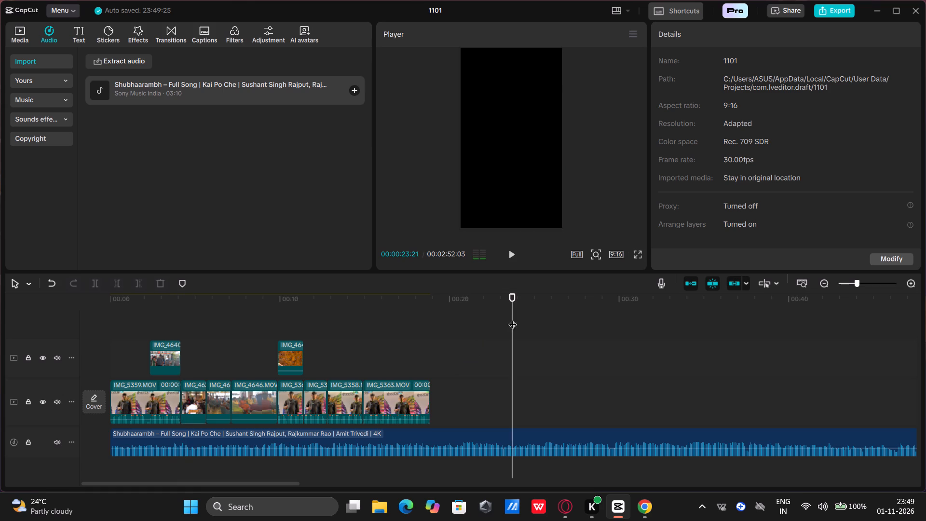
click(515, 257)
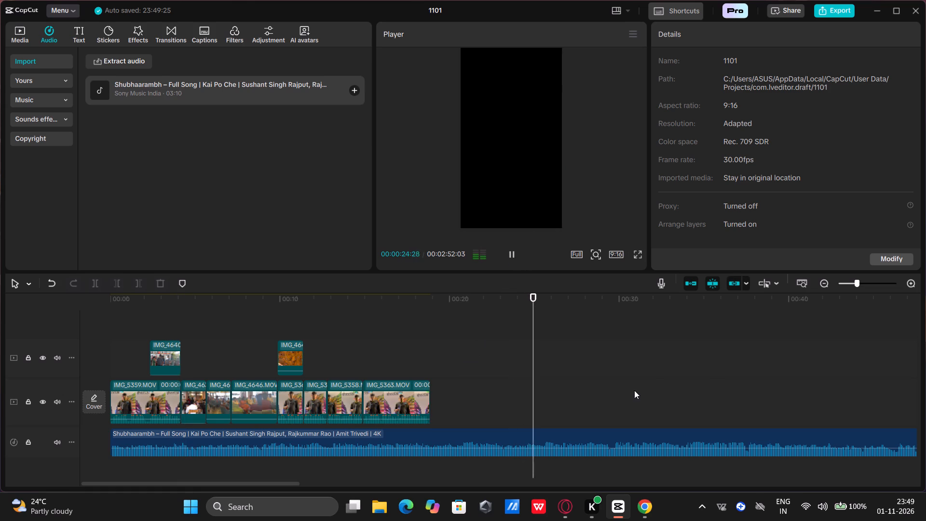
scroll(746, 374, left, 9)
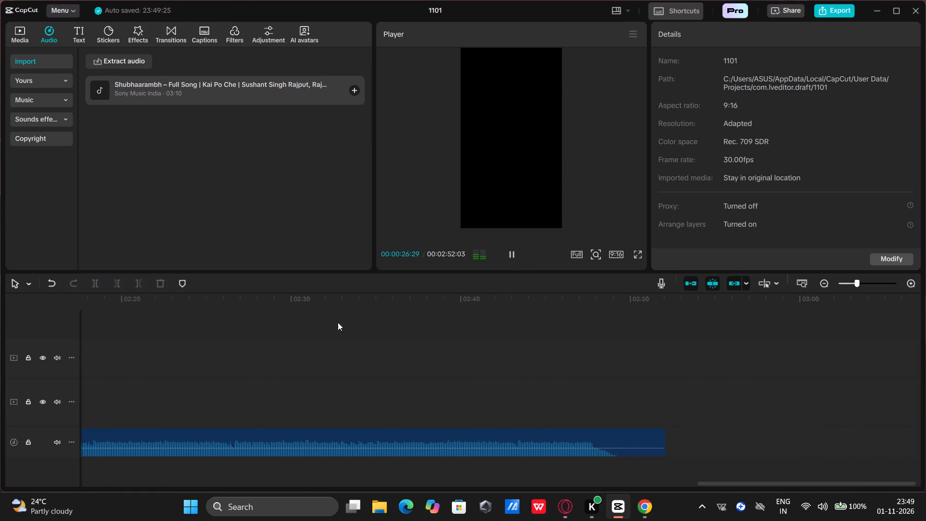
scroll(385, 333, right, 3)
click(346, 356)
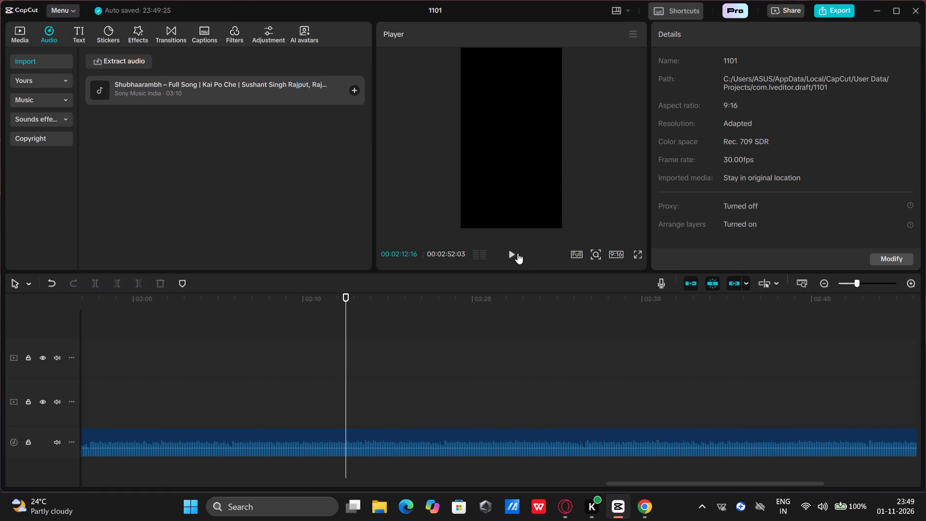
click(513, 254)
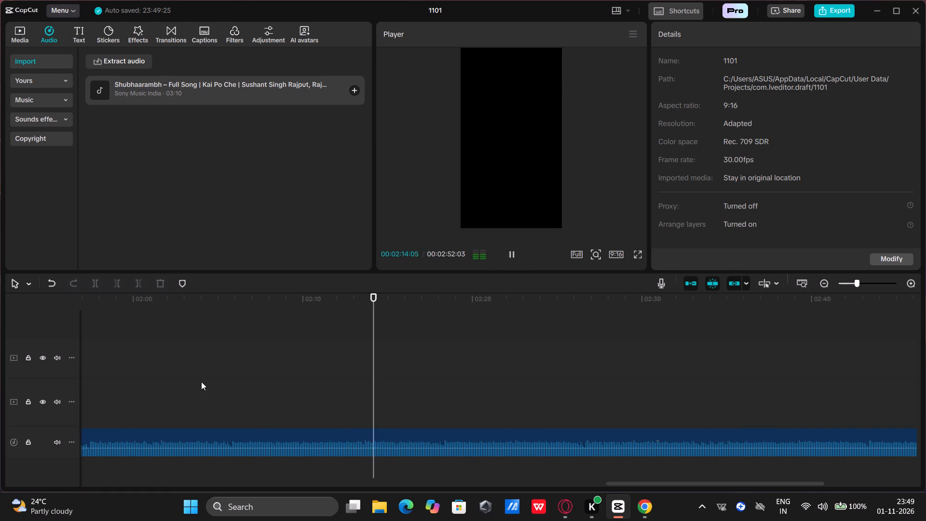
scroll(124, 366, right, 1)
click(126, 366)
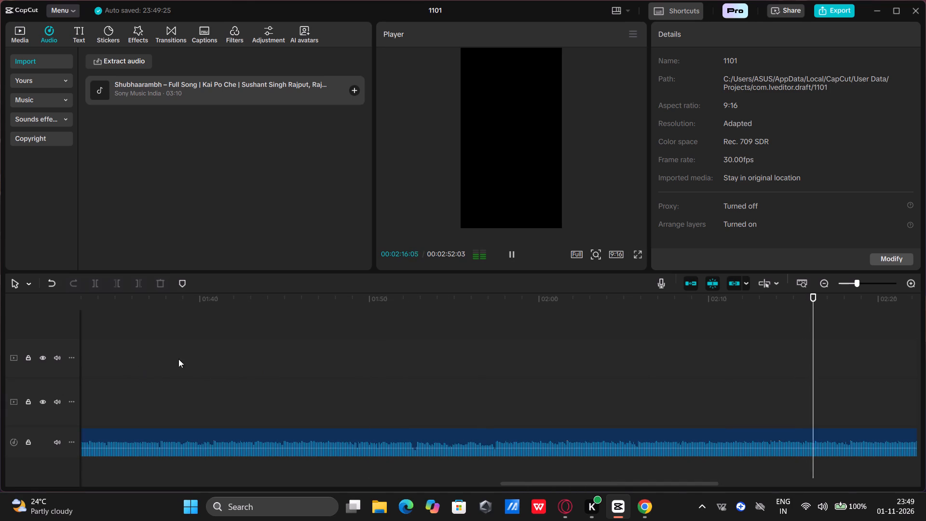
click(195, 356)
click(517, 261)
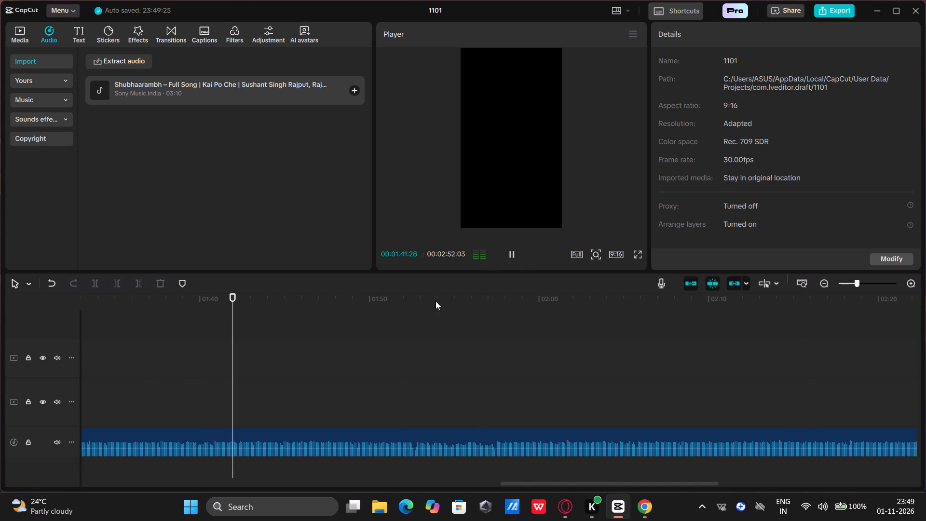
click(403, 344)
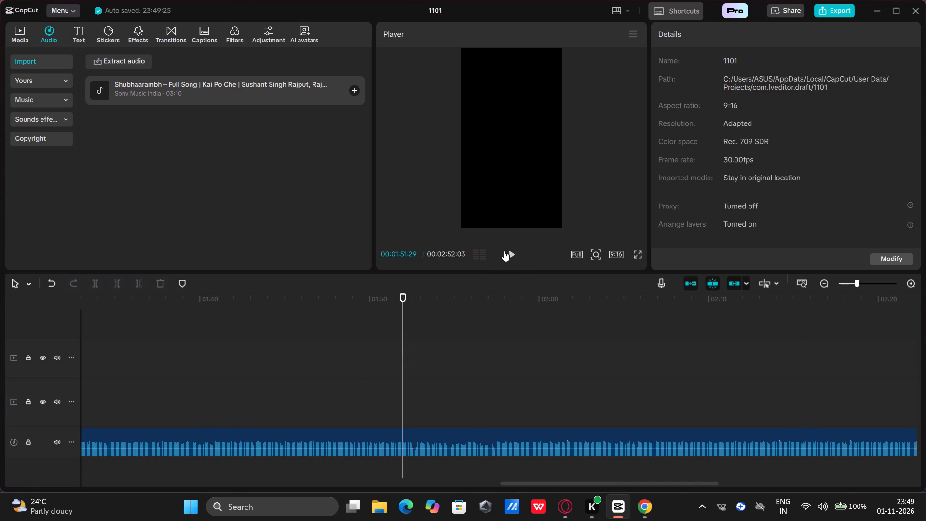
click(507, 248)
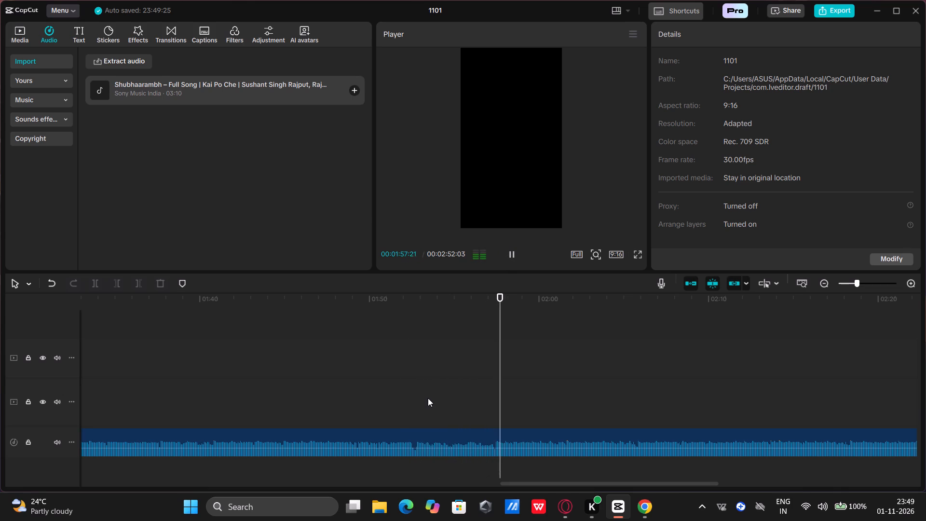
Split the song at 00:01:52:24 and delete the part before the cut.
click(416, 403)
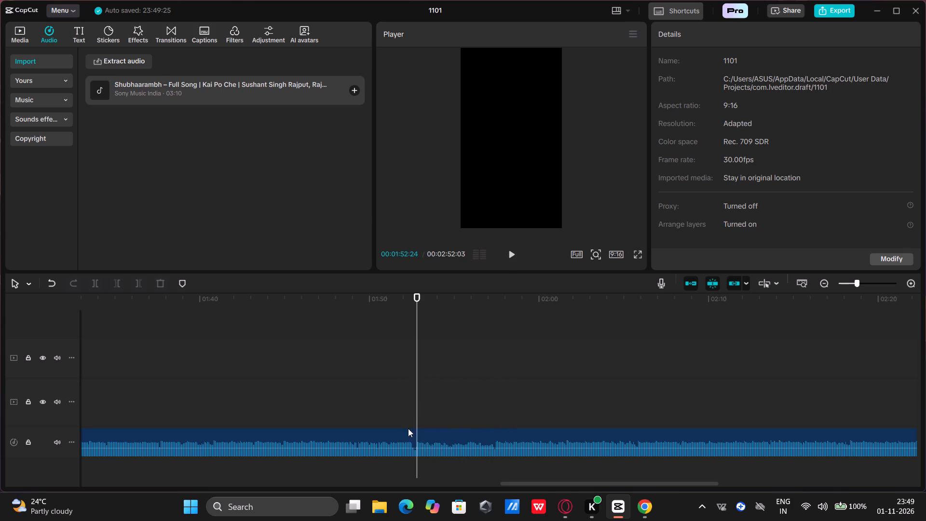
click(372, 444)
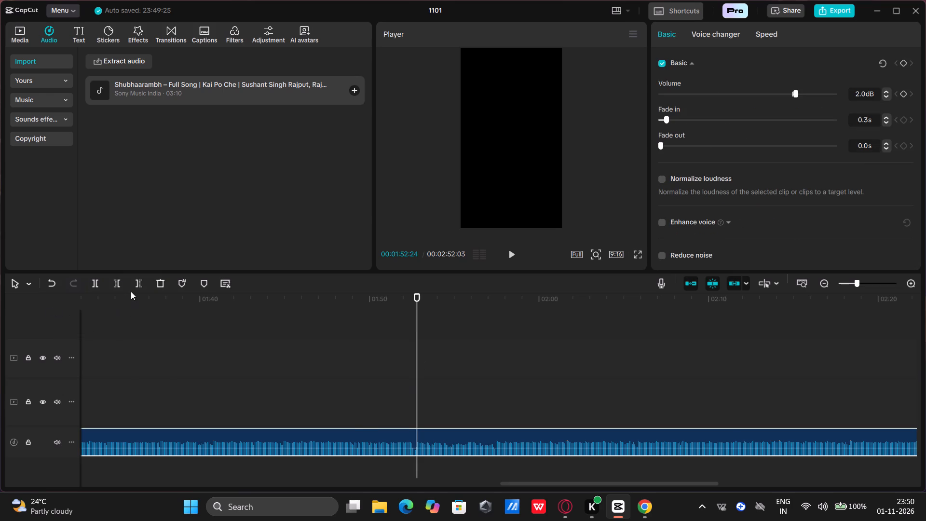
click(96, 283)
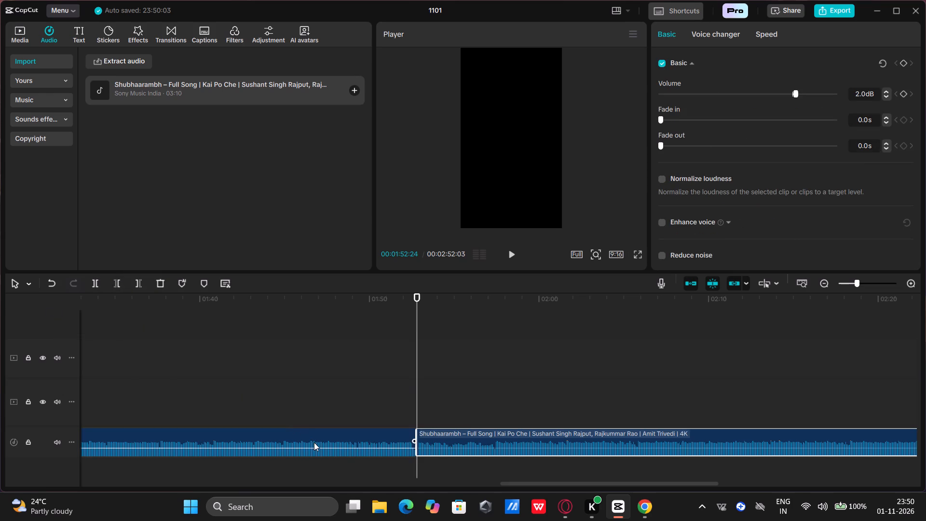
click(314, 442)
click(160, 281)
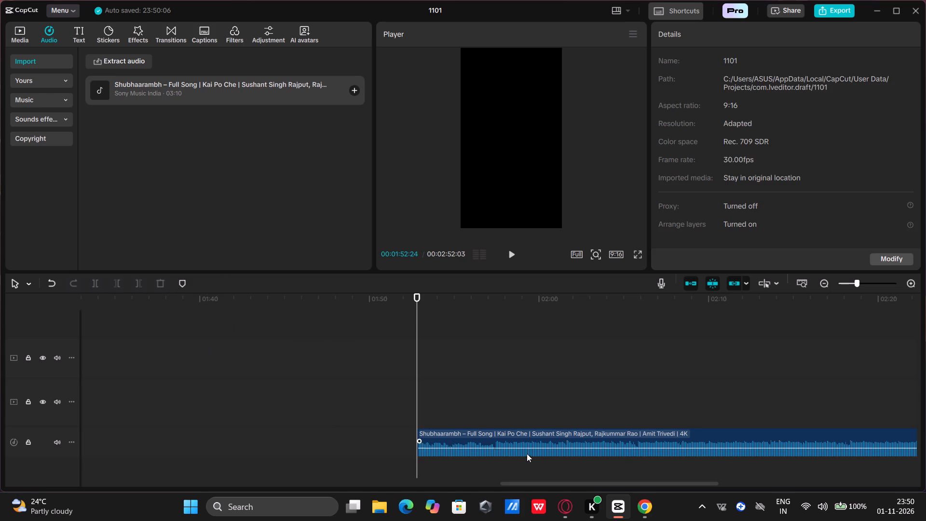
Move the remaining song section to the start of the timeline beneath the first interview clip.
drag(525, 446, 0, 451)
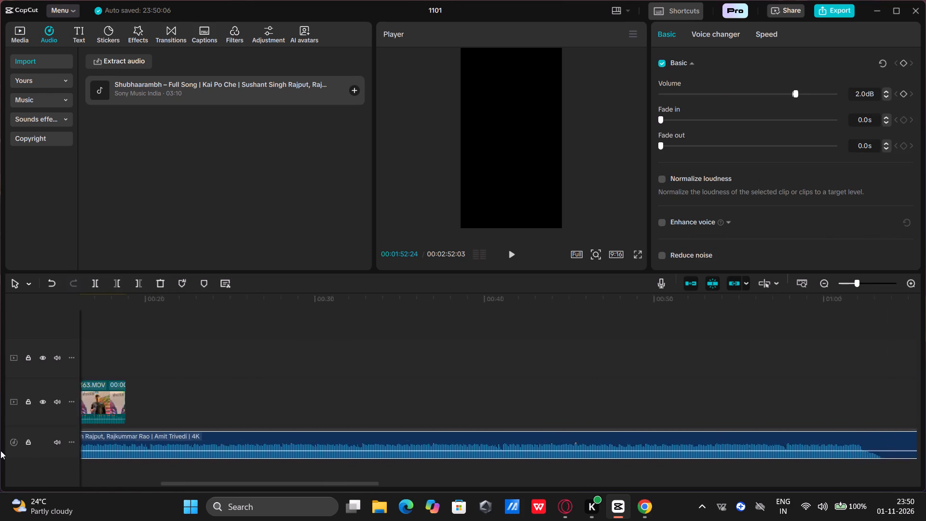
drag(0, 451, 57, 447)
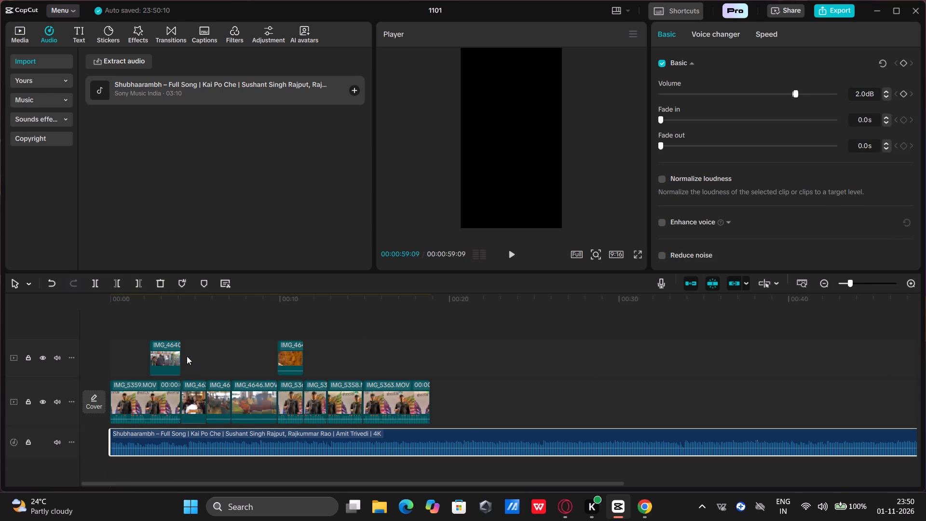
Split the song at 00:00:04:05, where the first interview clip ends.
click(178, 332)
click(162, 451)
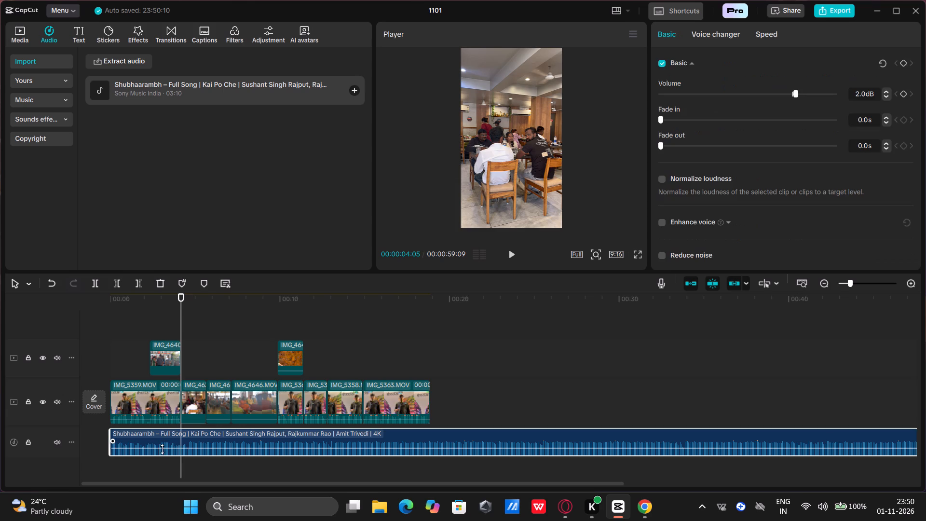
click(97, 284)
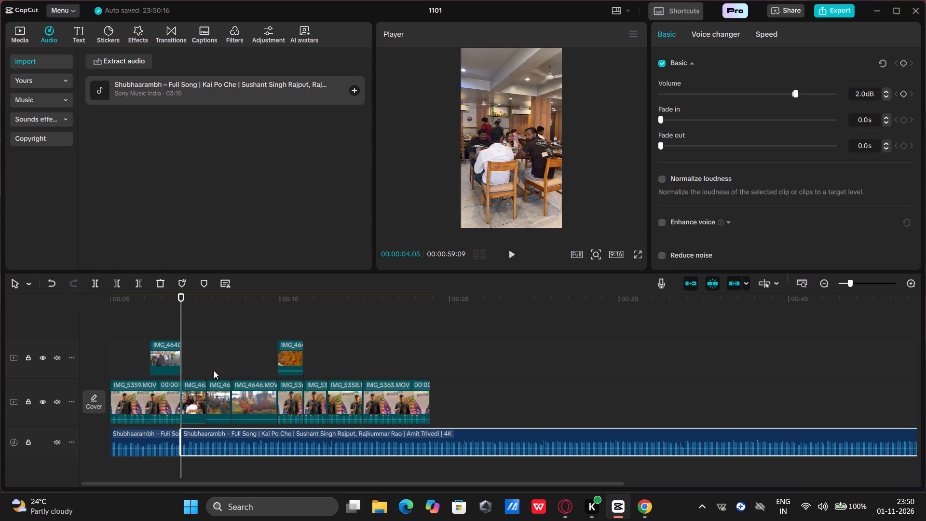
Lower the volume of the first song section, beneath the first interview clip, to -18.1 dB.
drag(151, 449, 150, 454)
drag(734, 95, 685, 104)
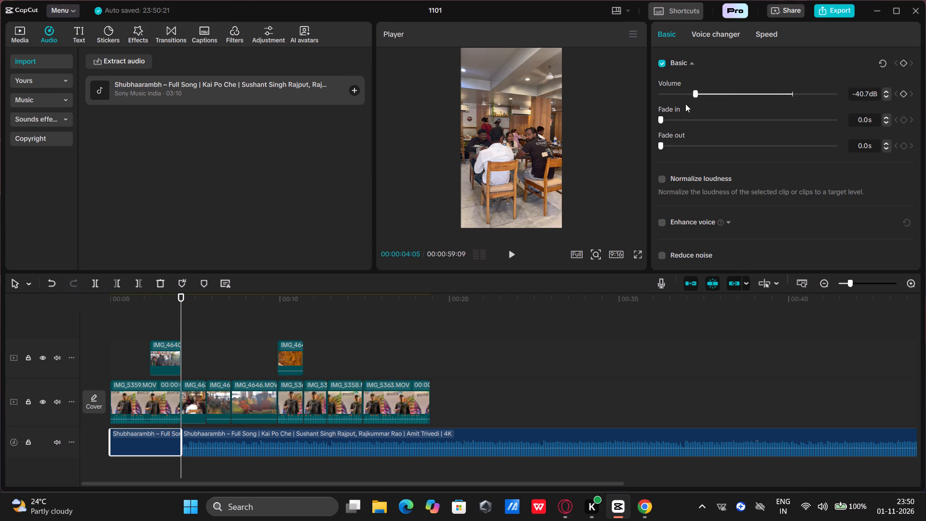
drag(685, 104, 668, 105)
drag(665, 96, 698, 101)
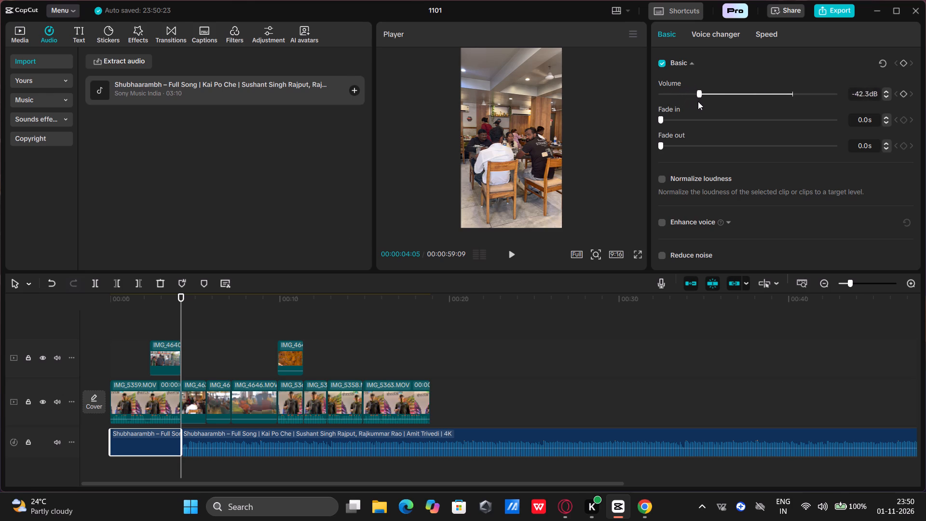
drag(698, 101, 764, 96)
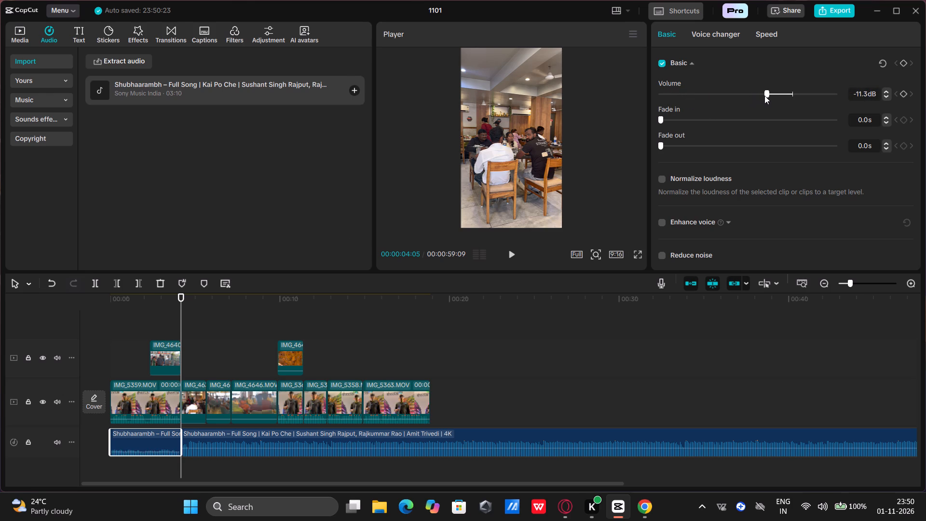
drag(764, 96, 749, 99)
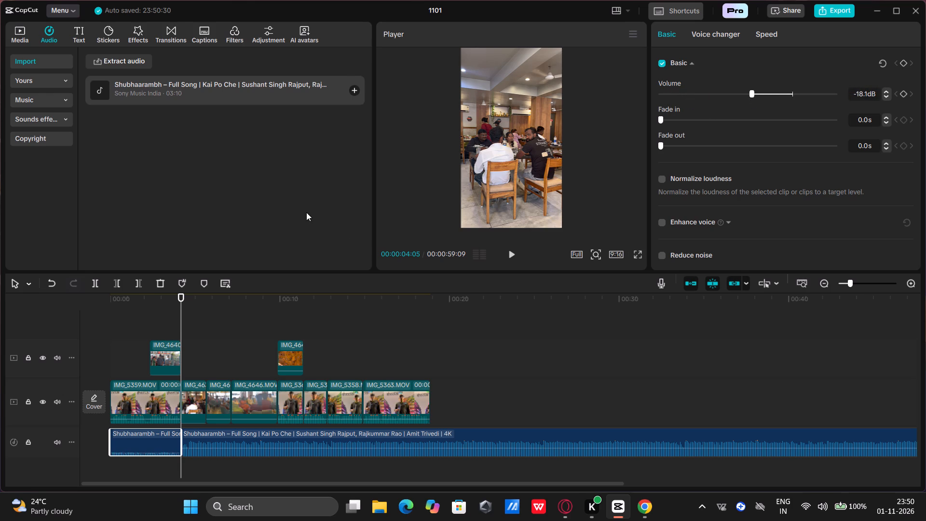
Play the video from the beginning to hear the quieter first song section and the change at 00:00:04:05.
drag(120, 328, 110, 329)
click(109, 329)
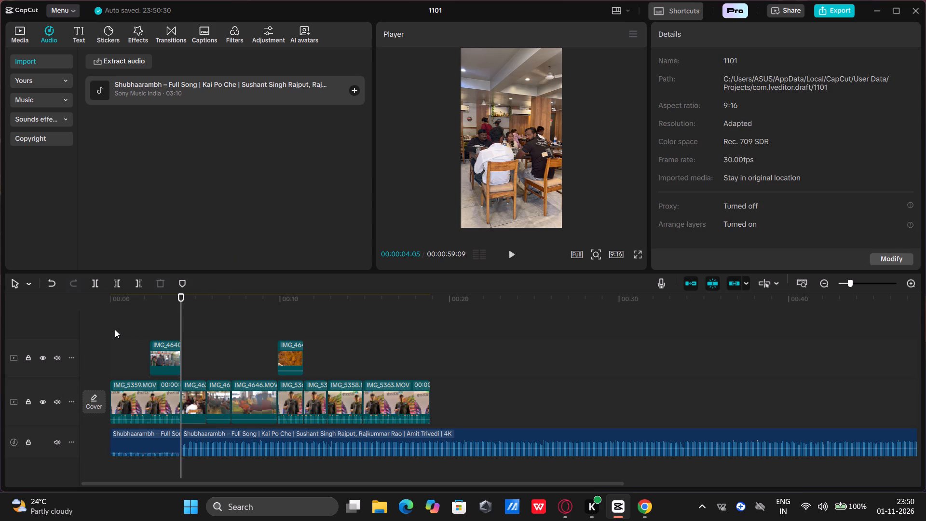
click(115, 329)
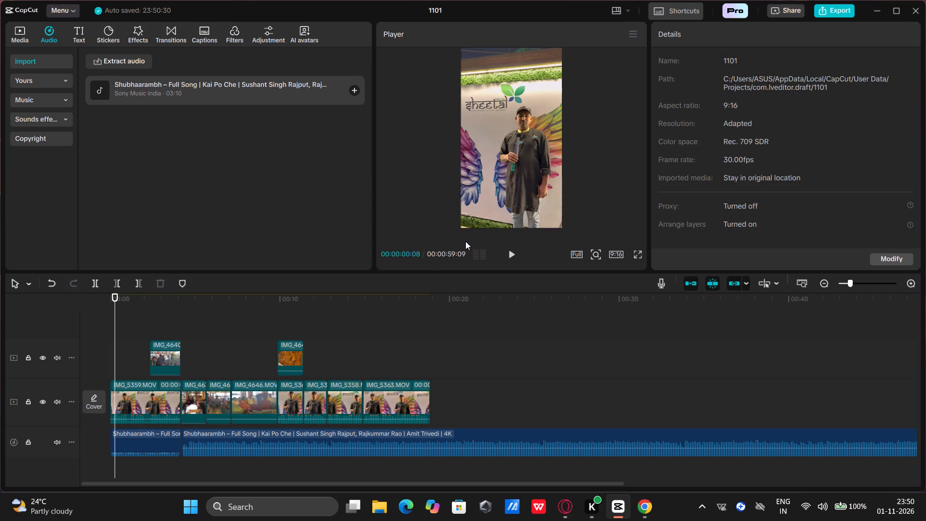
click(508, 252)
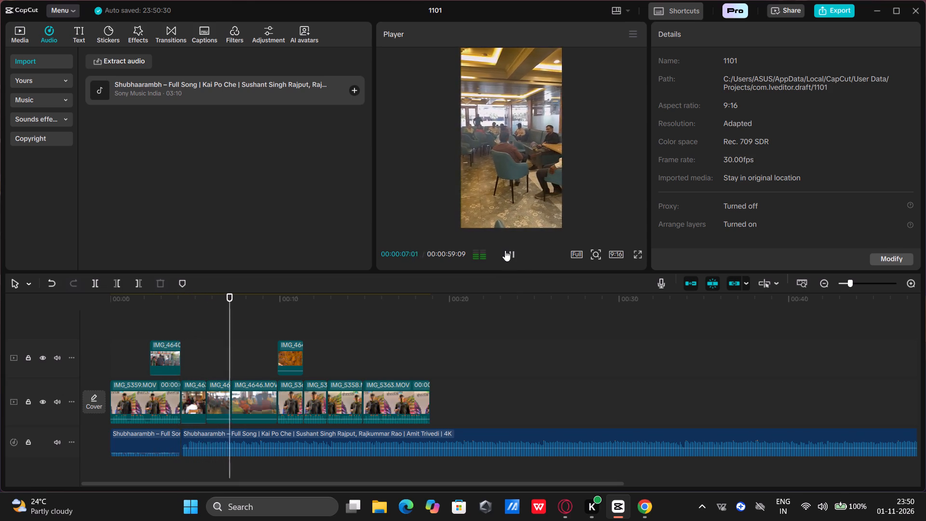
Trim about 9 frames off the start of the second song section and move it back against the first section.
click(191, 447)
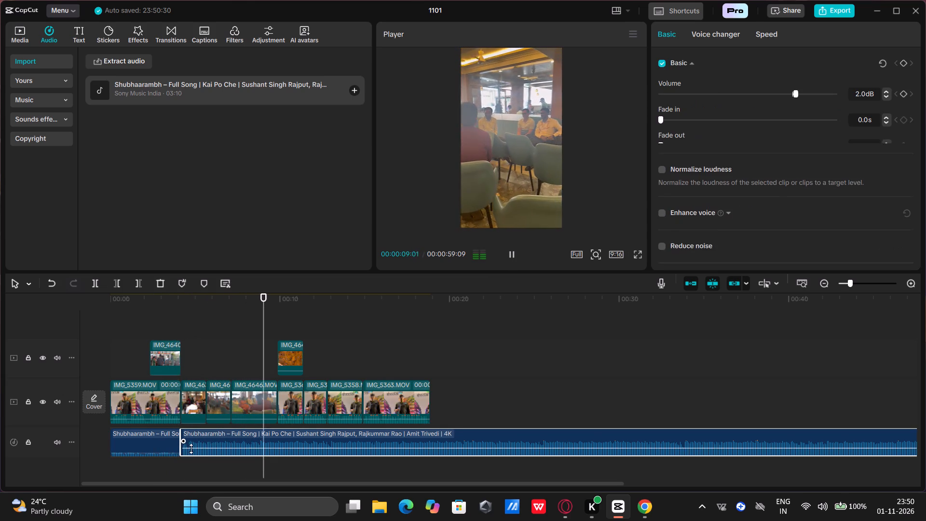
drag(180, 446, 185, 447)
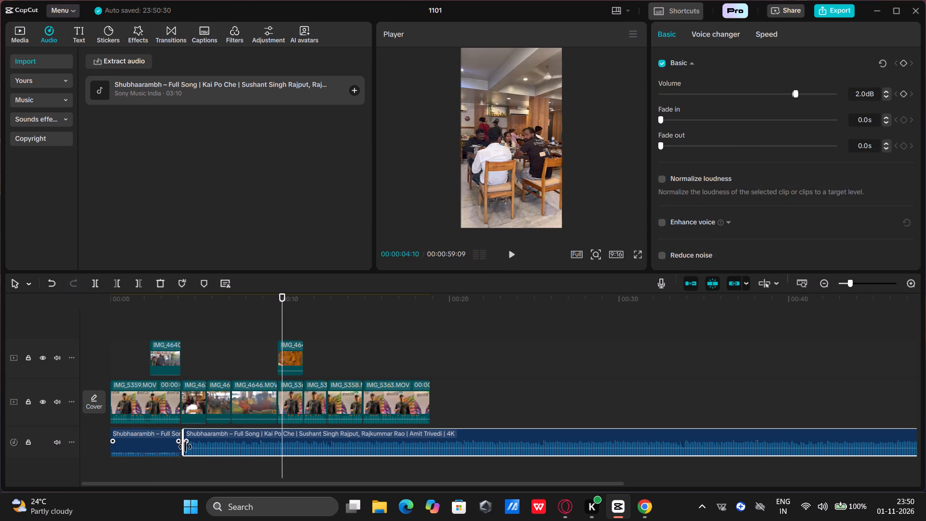
drag(185, 447, 187, 449)
drag(205, 448, 199, 447)
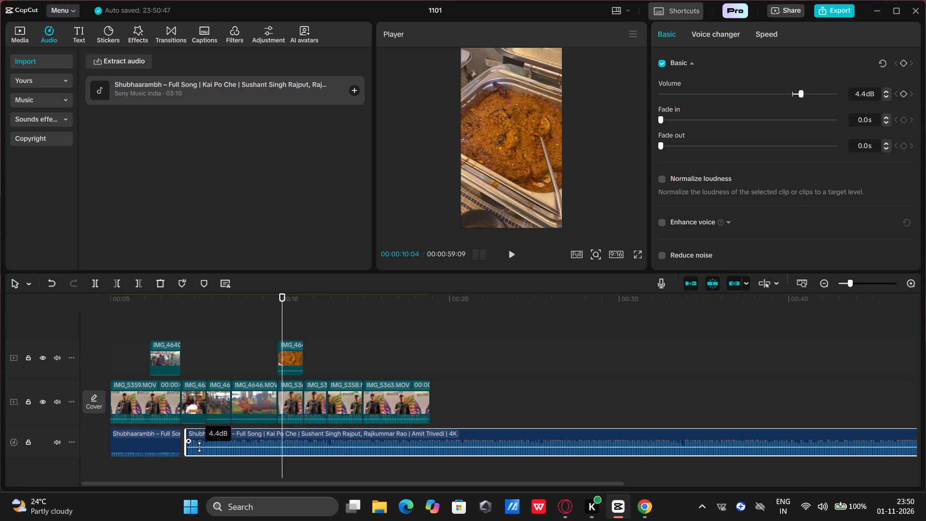
drag(199, 447, 201, 450)
drag(205, 435, 200, 436)
Play from 00:00:03:10 across the join between the two song sections, stopping at the following interview clip.
click(167, 321)
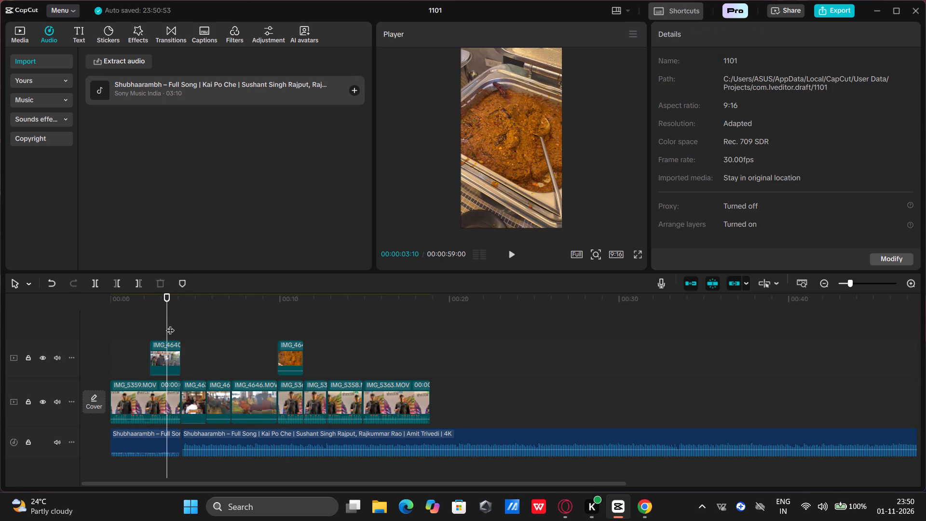
click(509, 248)
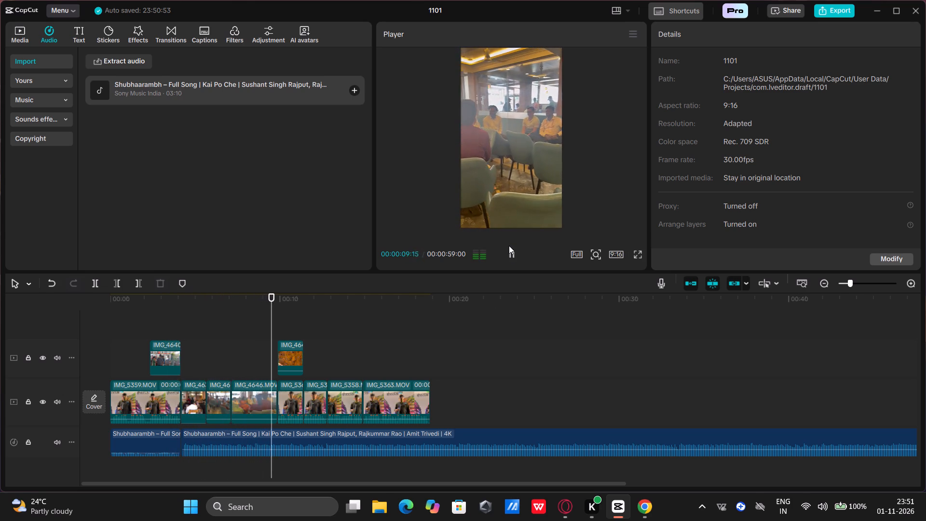
click(274, 368)
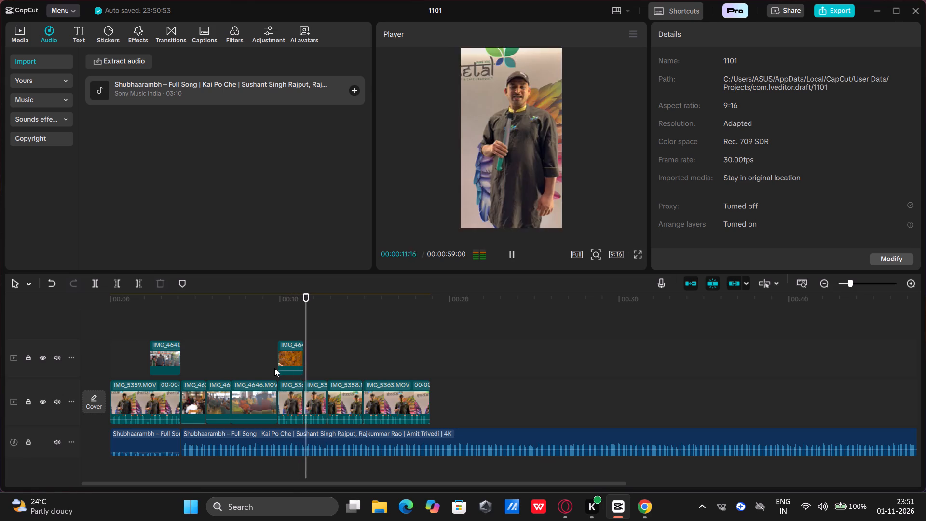
Set the volume of the second song section to 0.0 dB.
click(326, 440)
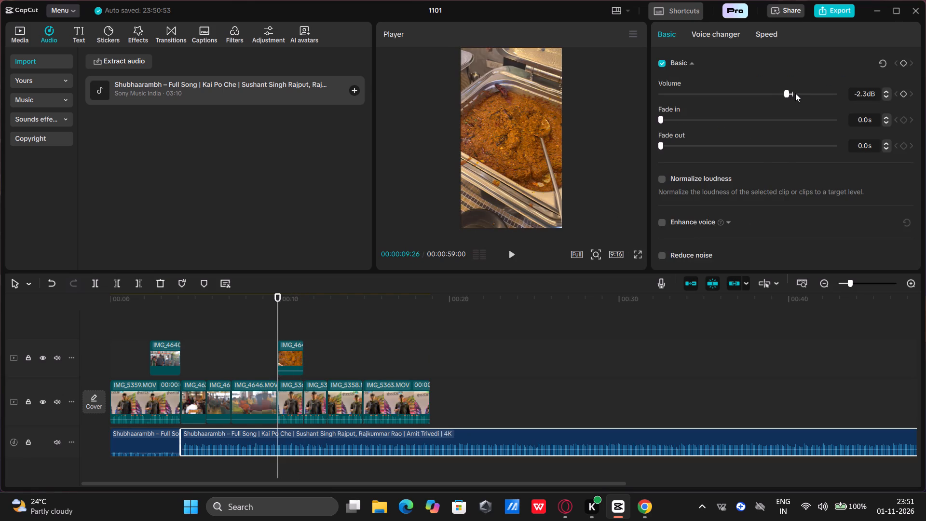
click(792, 92)
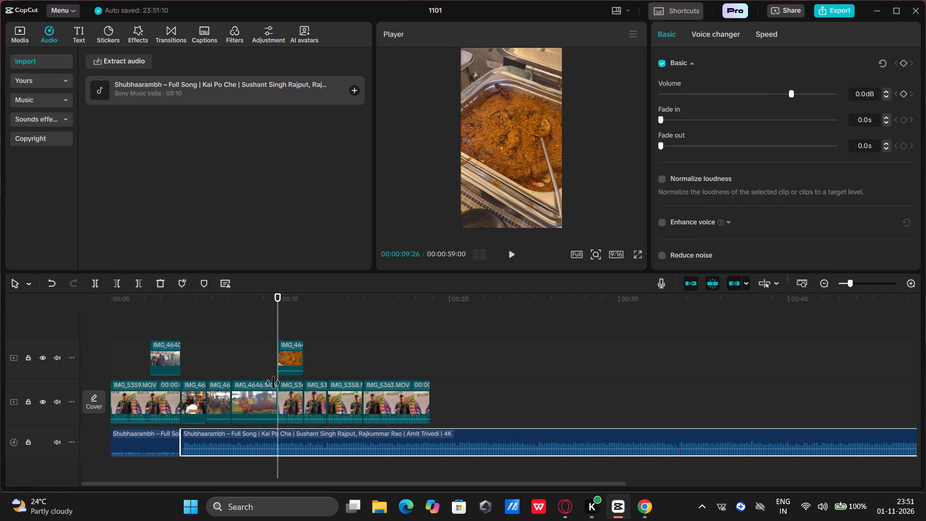
Play the video from near the beginning to check the song's volume against the interview and restaurant clips.
click(122, 337)
click(516, 250)
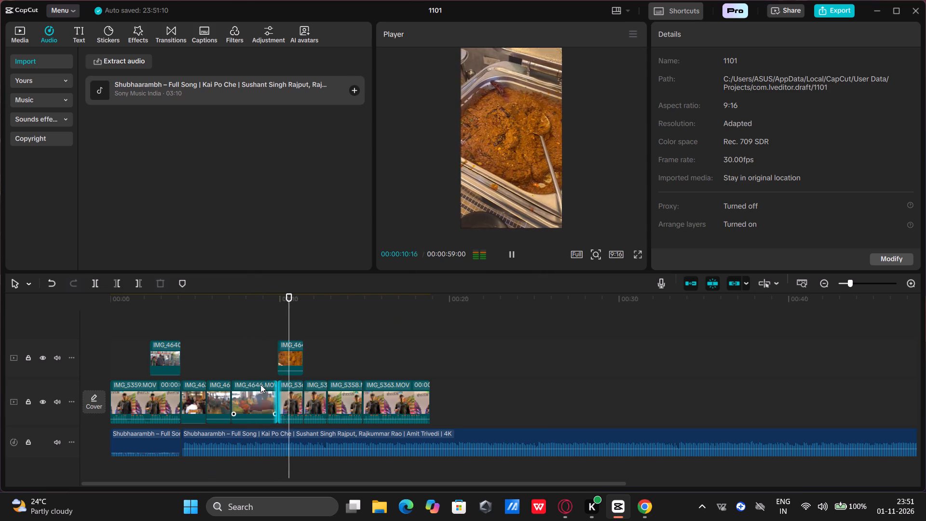
Split the song at 00:00:09:26, where the restaurant footage ends and the next interview clip begins.
click(277, 322)
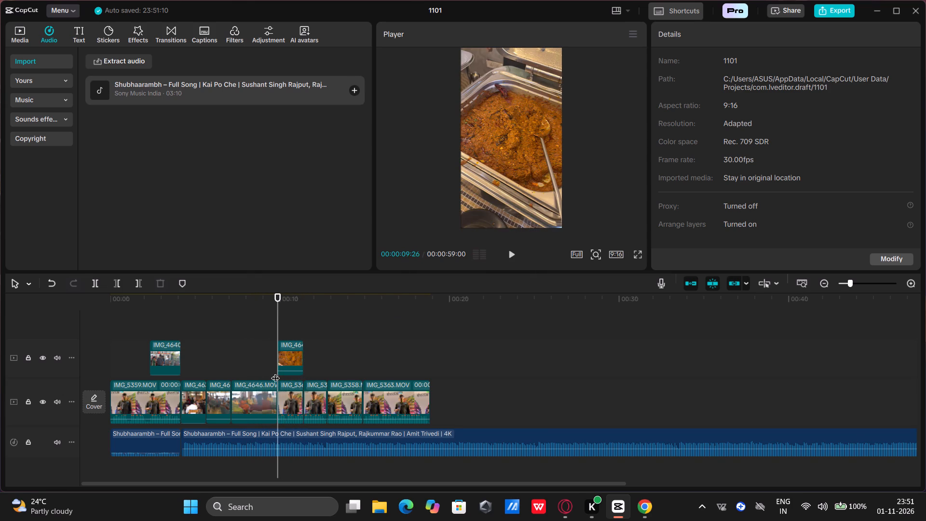
click(273, 445)
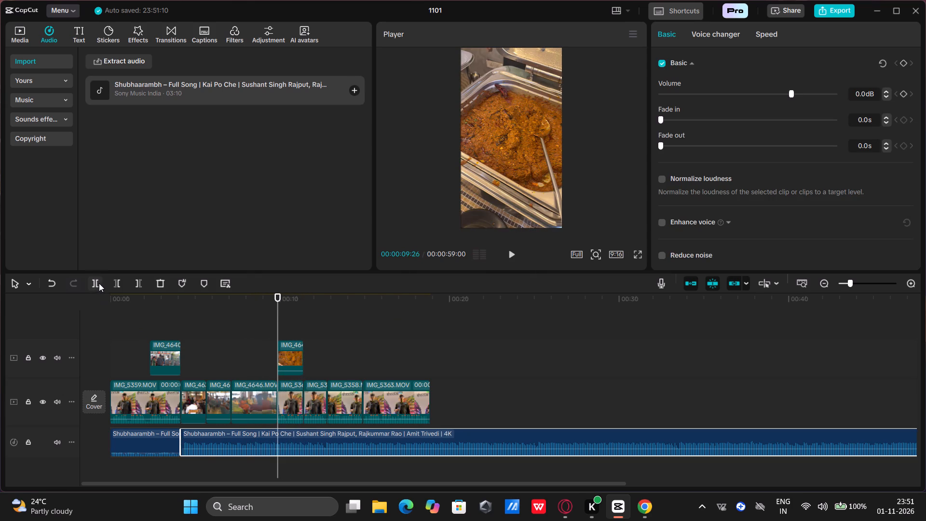
click(98, 283)
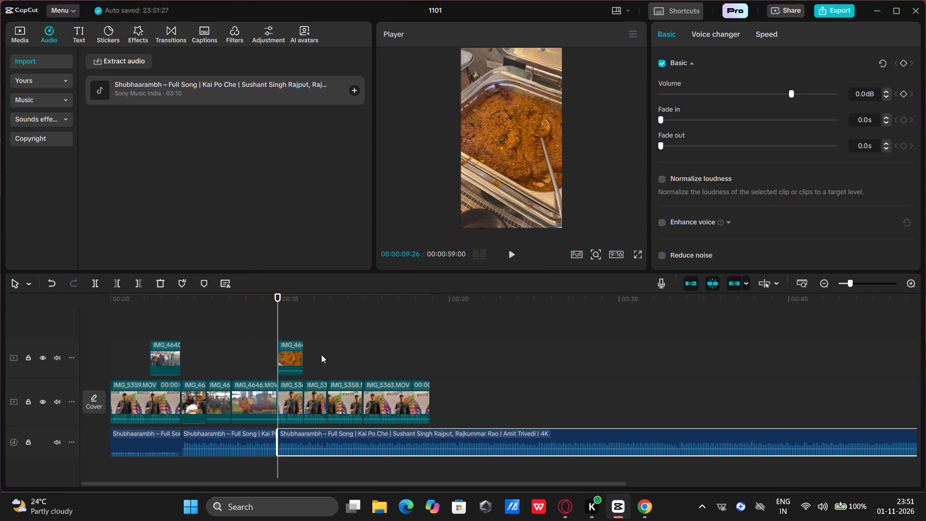
Lower the volume of the song section after 00:00:09:26 to -12.6 dB, checking it in playback under the interview clips.
click(304, 448)
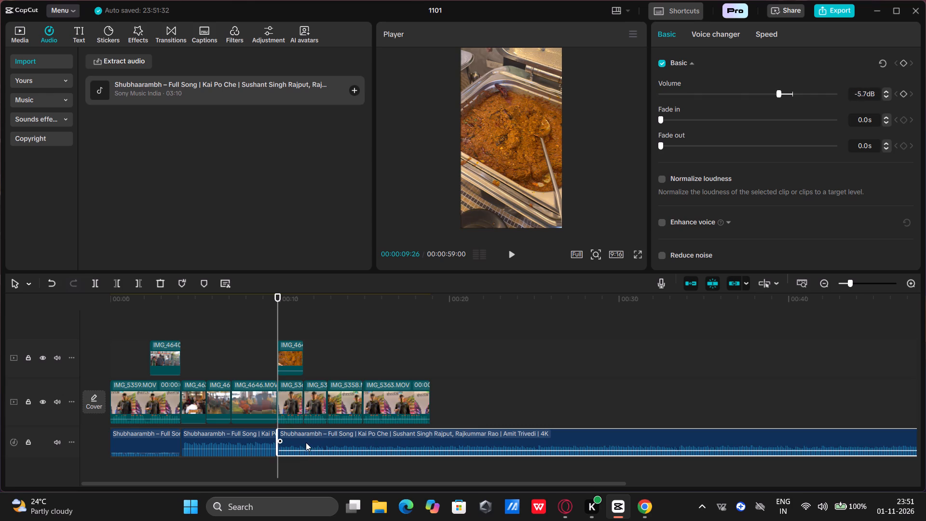
click(303, 449)
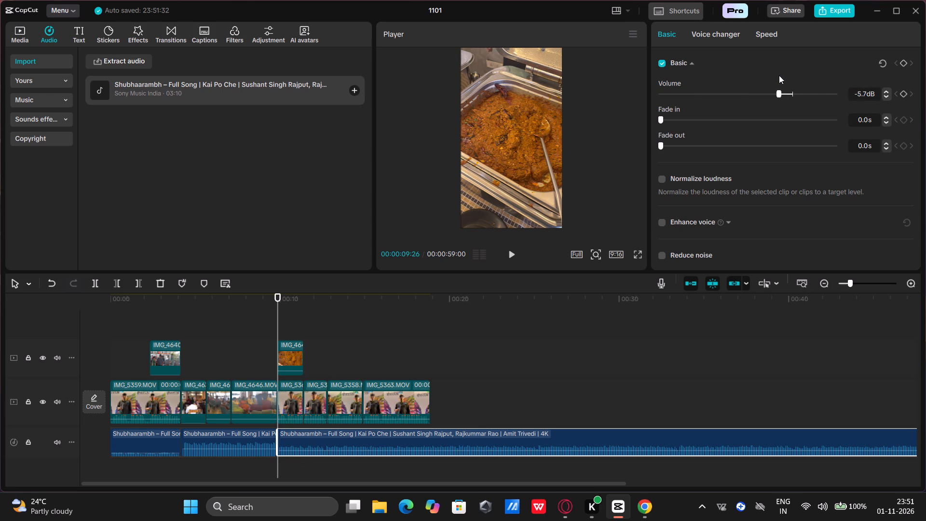
drag(781, 88, 722, 100)
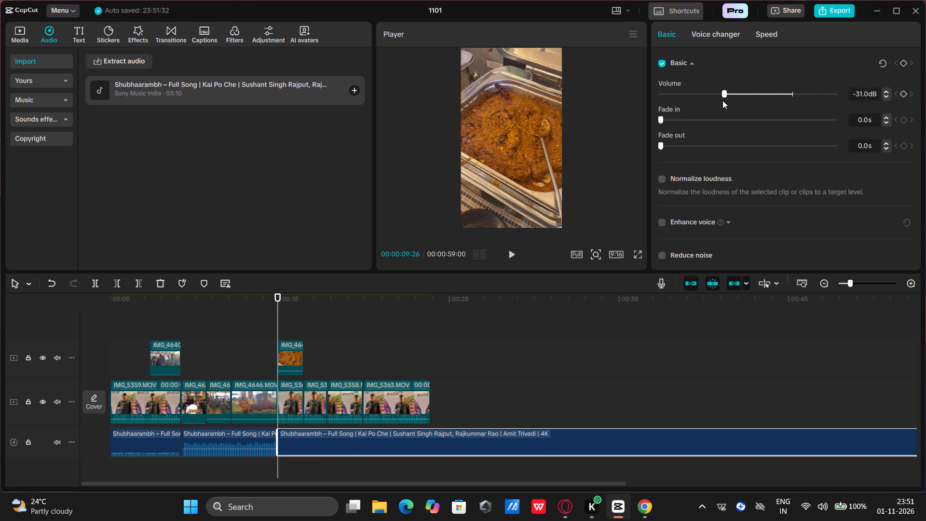
drag(722, 100, 756, 110)
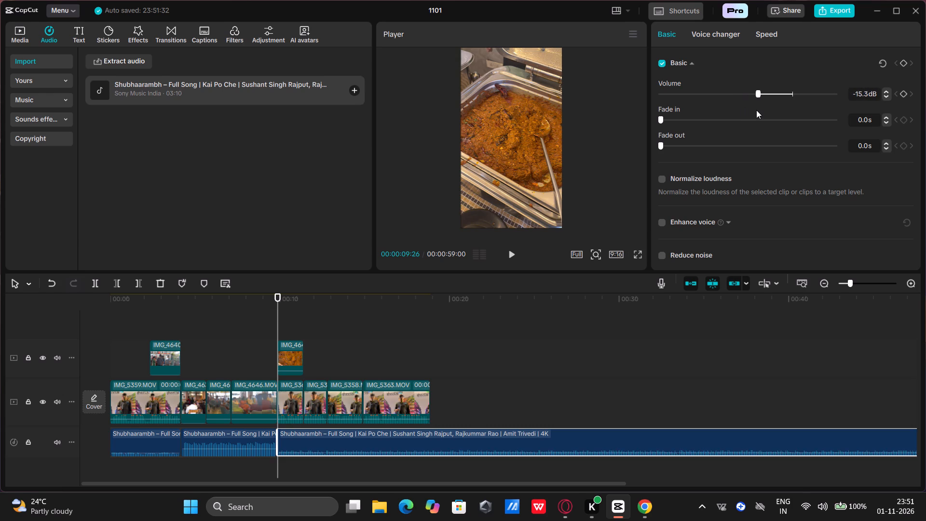
drag(756, 110, 757, 110)
click(504, 253)
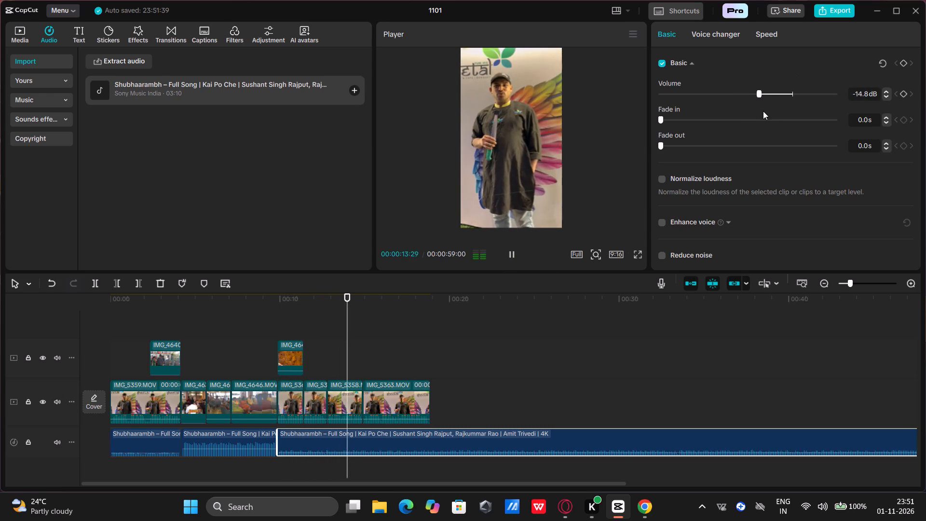
click(762, 97)
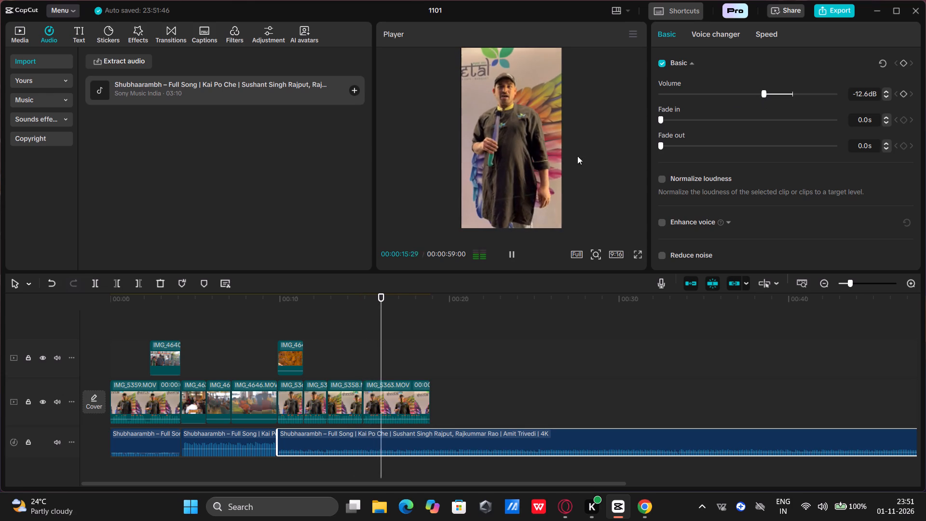
Set the volume of the first song section to -15.0 dB.
click(144, 449)
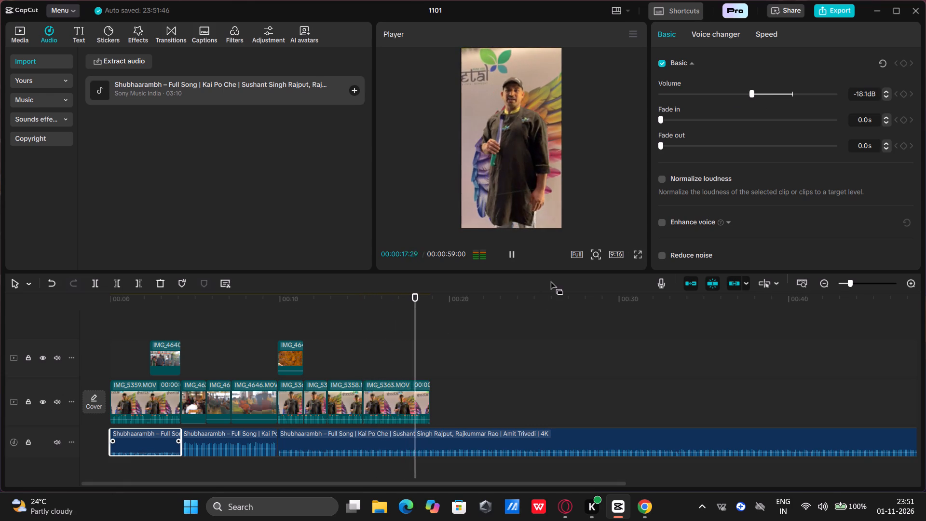
click(756, 94)
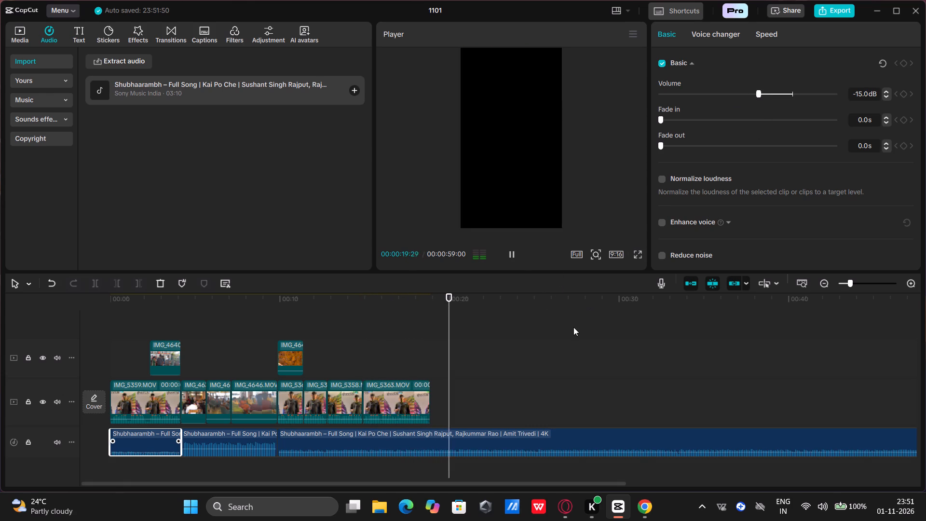
Add the restaurant exterior clip IMG_4649.MOV after the last interview clip at 00:00:18:26 and preview it.
click(428, 357)
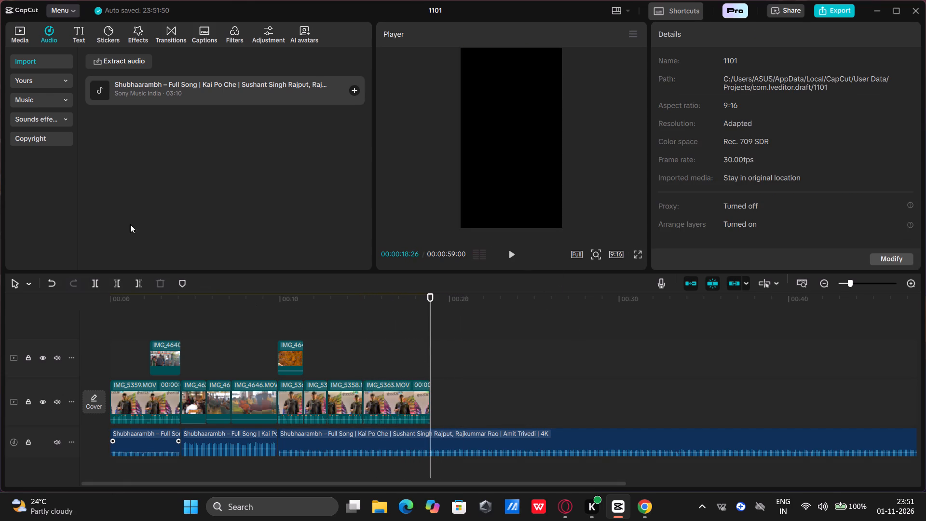
click(14, 36)
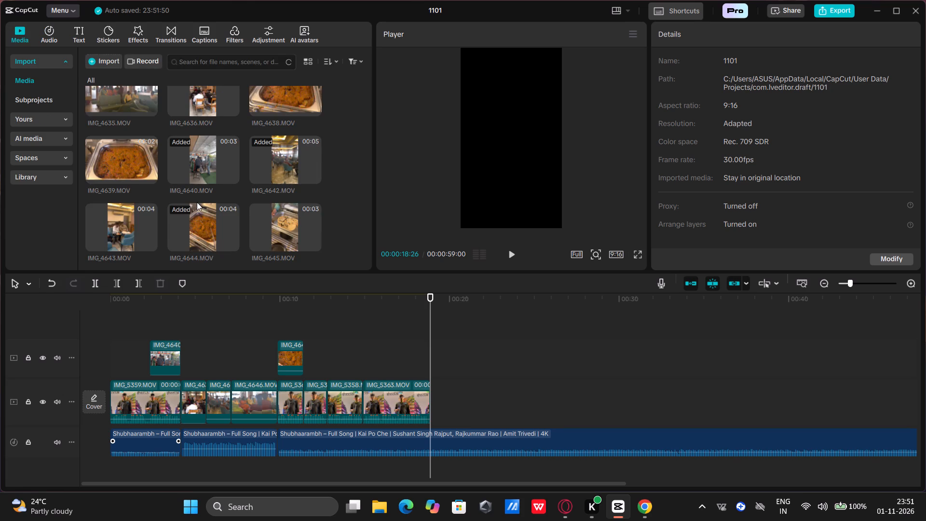
scroll(197, 202, down, 1)
scroll(197, 202, up, 5)
scroll(197, 202, down, 1)
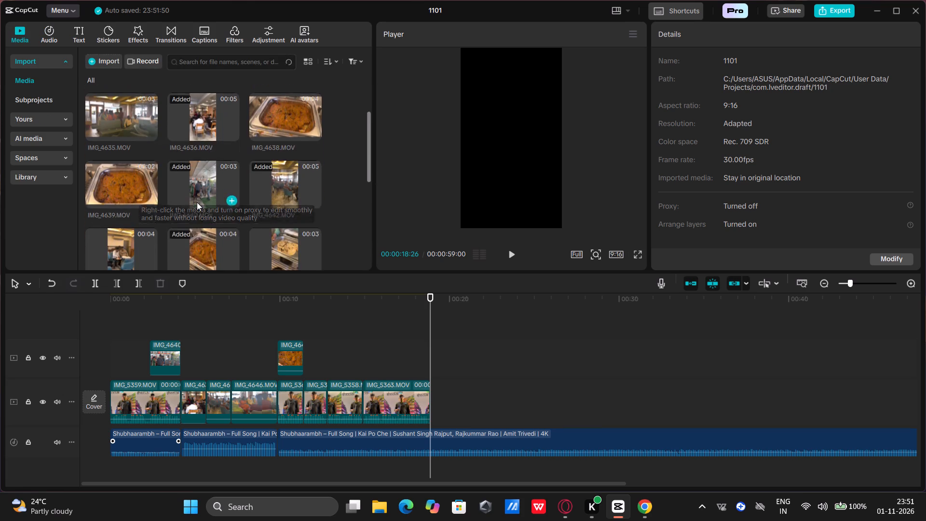
scroll(197, 202, down, 2)
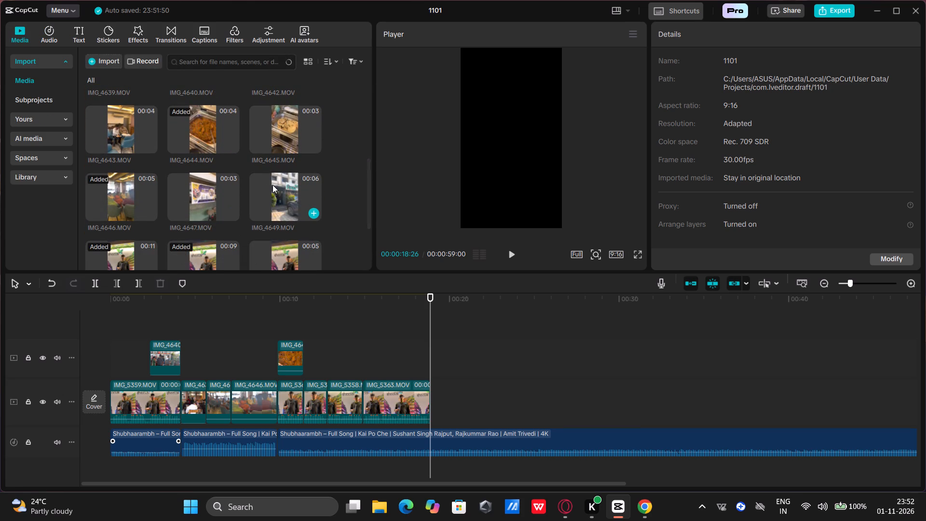
click(272, 185)
click(313, 214)
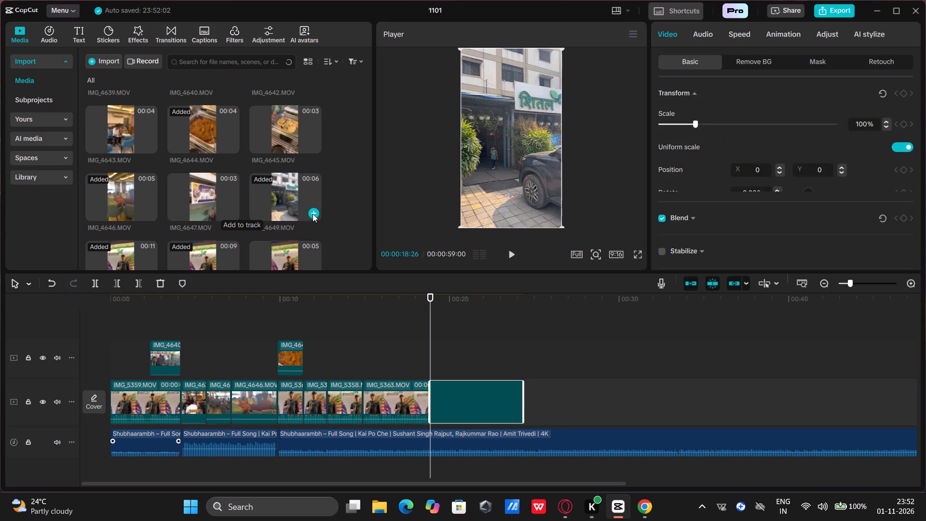
click(507, 251)
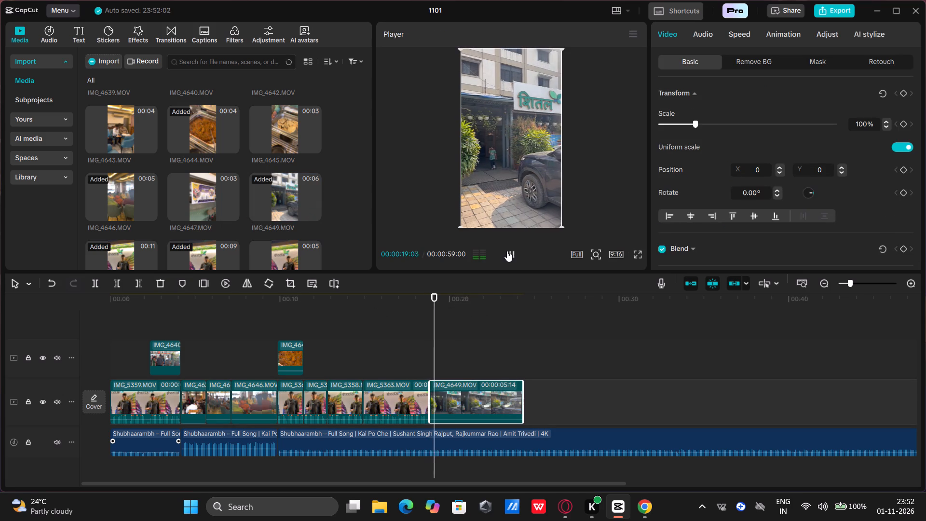
Split the song at 00:00:18:26, where IMG_4649.MOV begins, and raise the section after the cut to 0.0 dB.
click(430, 352)
click(451, 438)
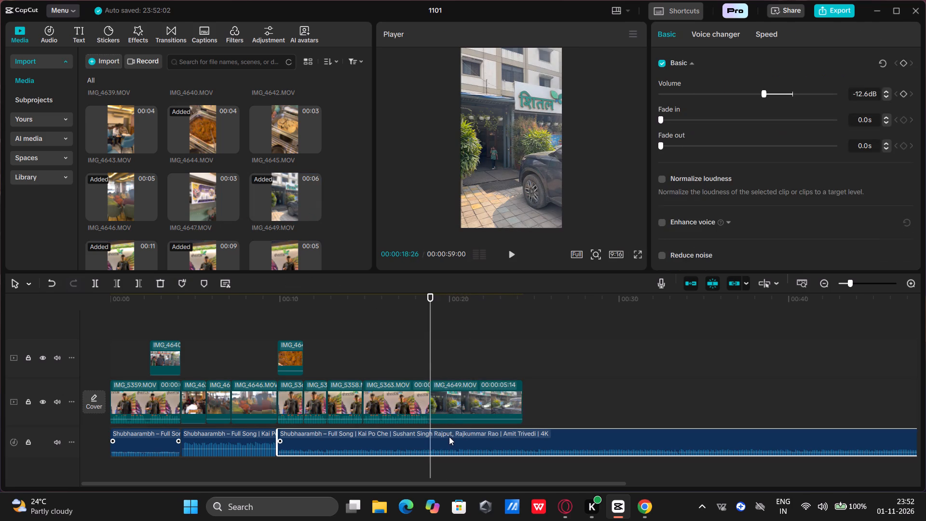
click(97, 283)
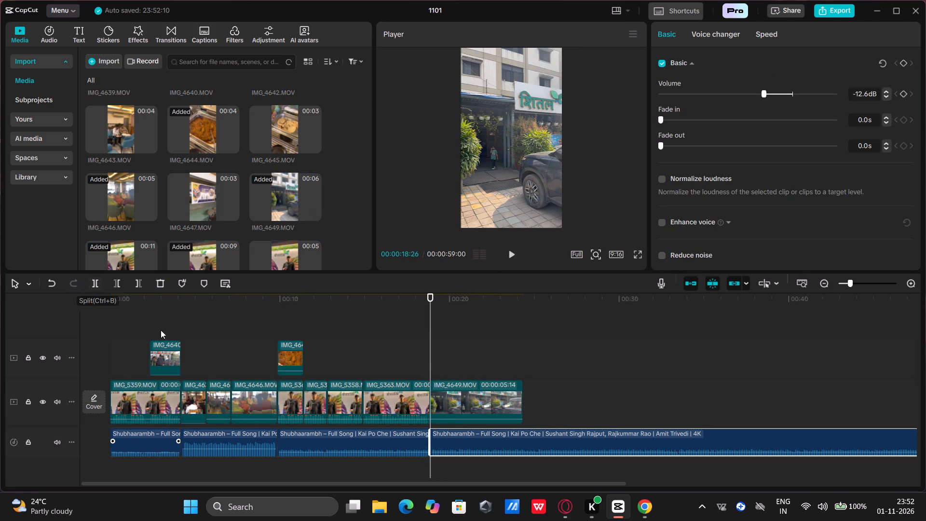
click(793, 92)
Slow the restaurant exterior clip IMG_4649.MOV to 0.85x speed and preview it.
click(486, 383)
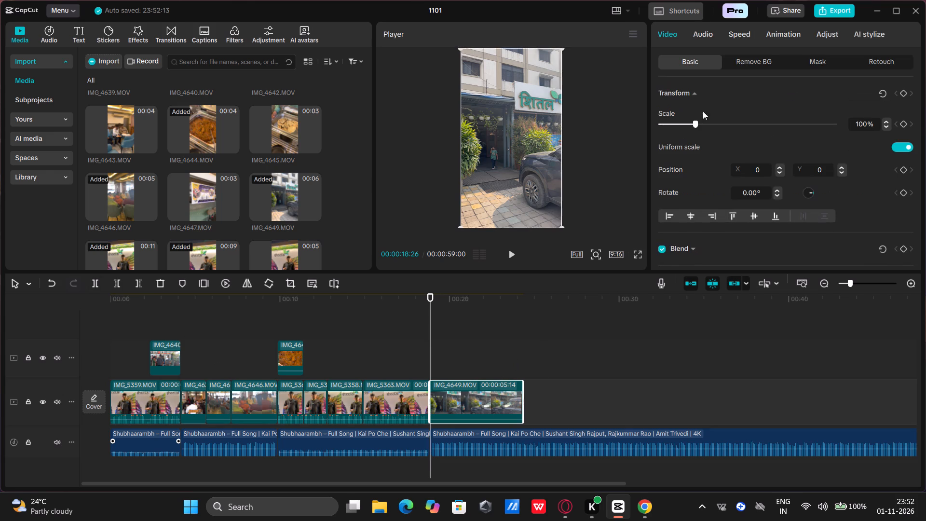
click(755, 37)
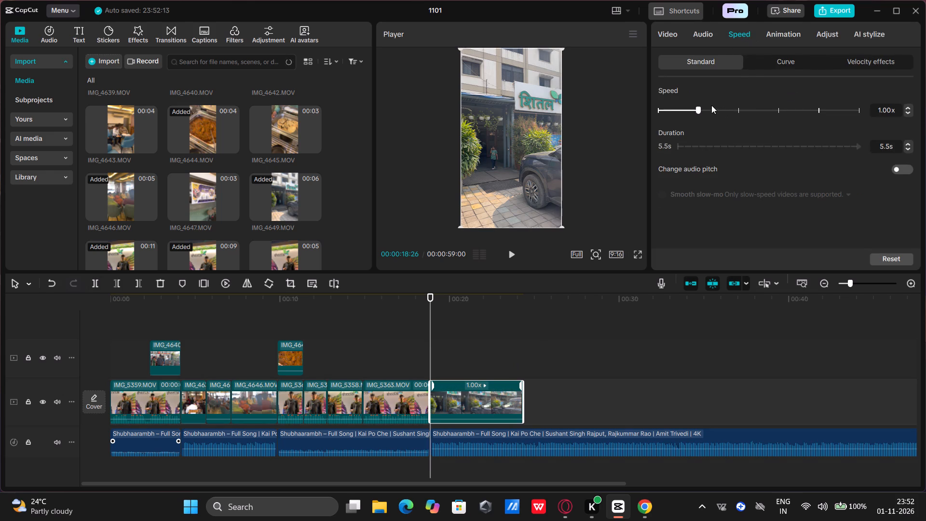
click(695, 108)
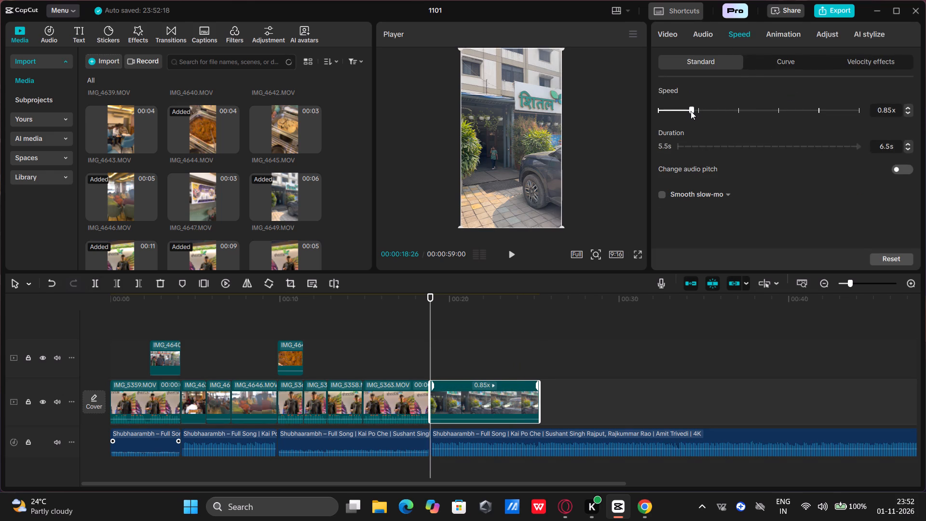
click(511, 252)
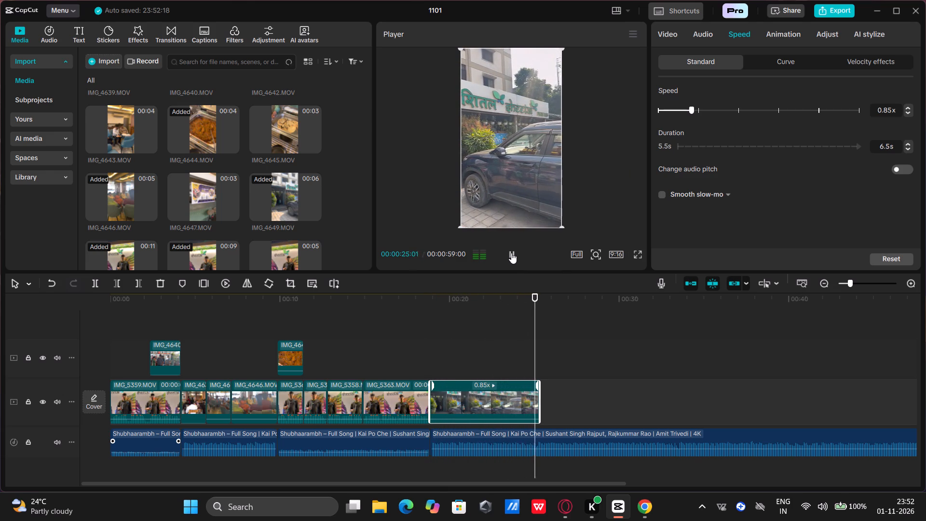
Play the whole video from the start to check the cuts and the music levels.
click(109, 325)
click(111, 324)
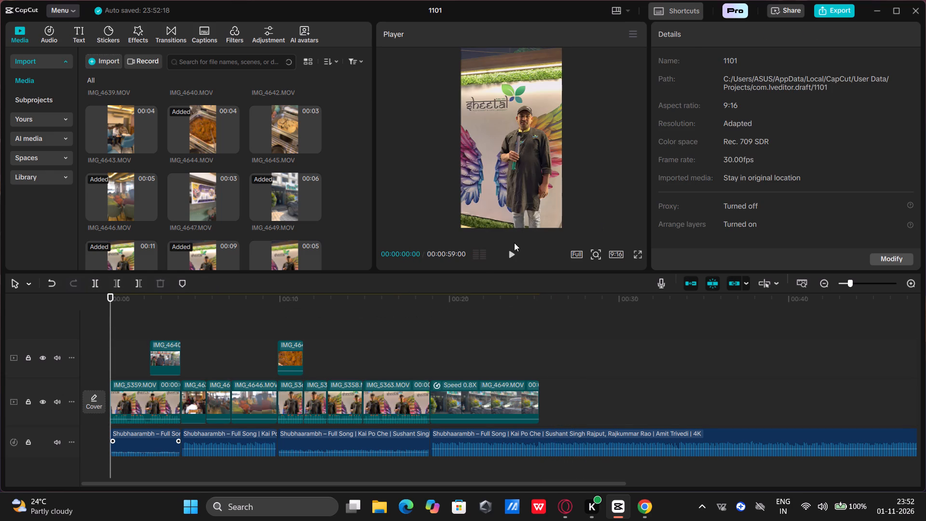
click(512, 253)
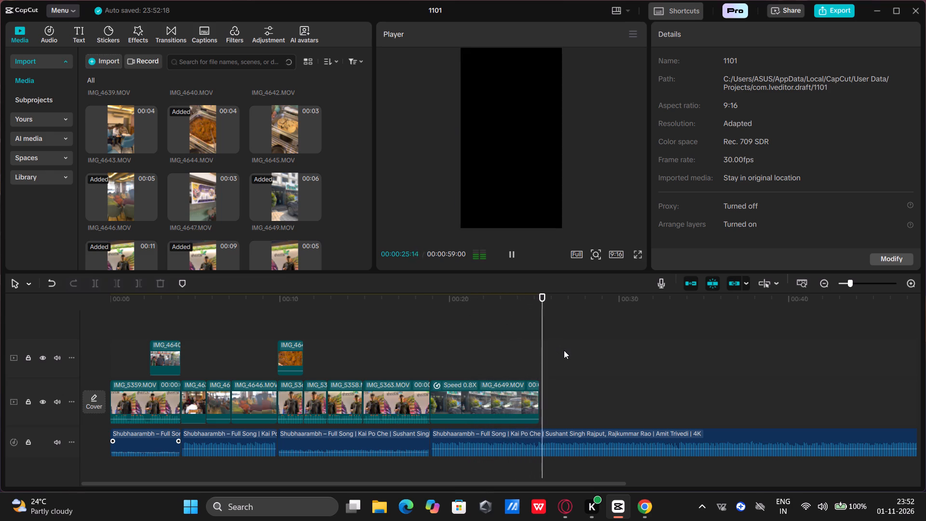
Split the song at 00:00:25:09, where the last clip ends, and delete the leftover music after it.
click(540, 360)
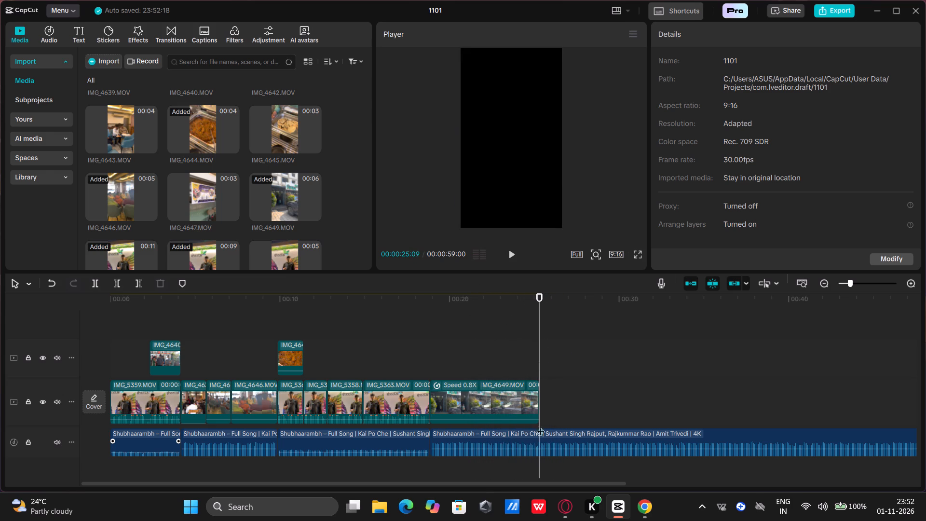
click(543, 437)
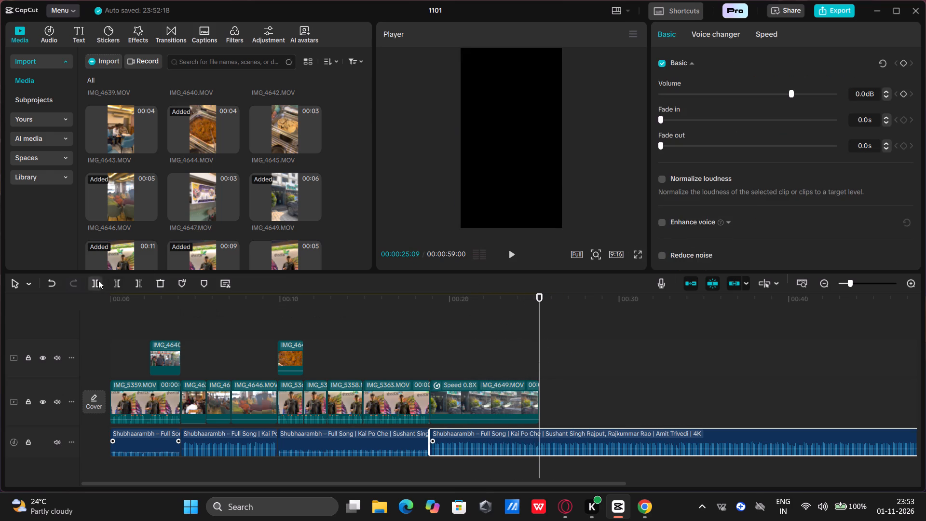
click(97, 282)
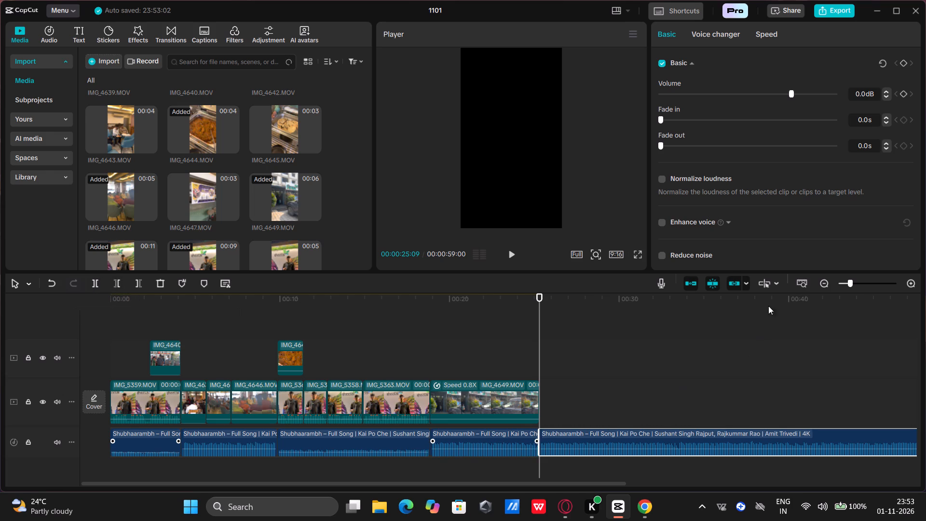
click(153, 281)
click(165, 284)
Look through the project media and the Downloads, Pictures and Documents folders for further files to import.
scroll(141, 231, down, 2)
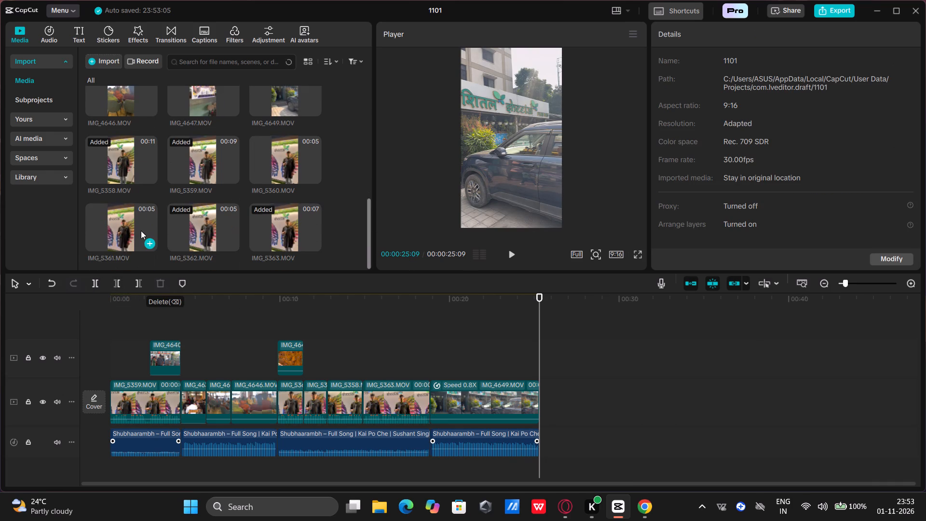
scroll(141, 231, down, 3)
scroll(141, 231, up, 3)
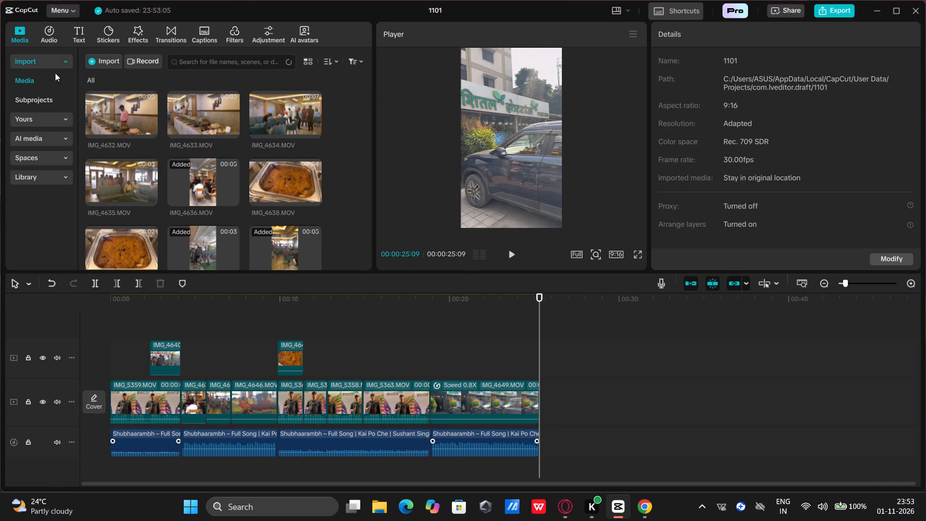
click(109, 67)
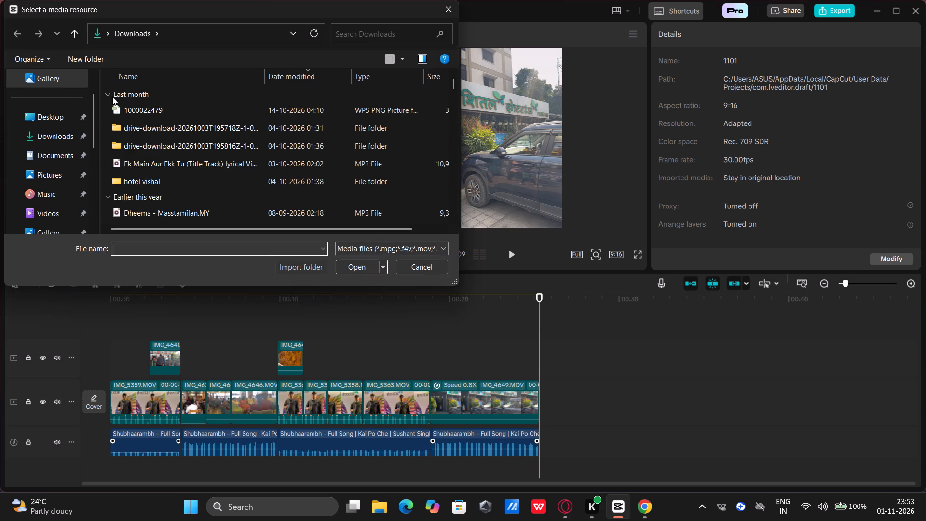
scroll(206, 162, down, 1)
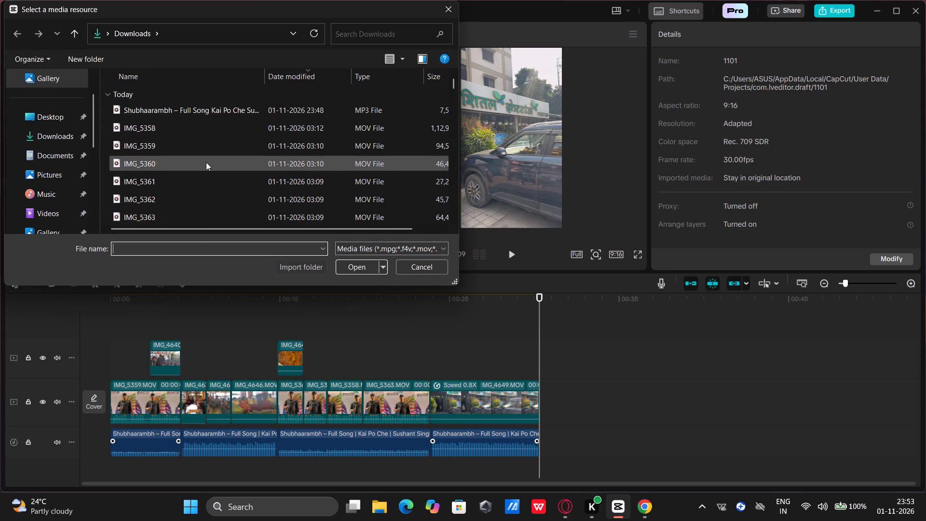
scroll(206, 162, down, 5)
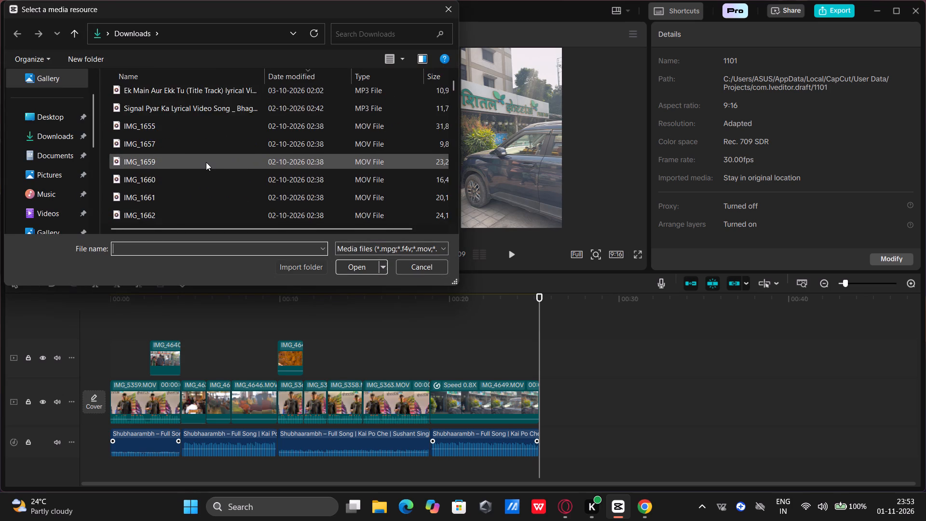
scroll(206, 162, down, 1)
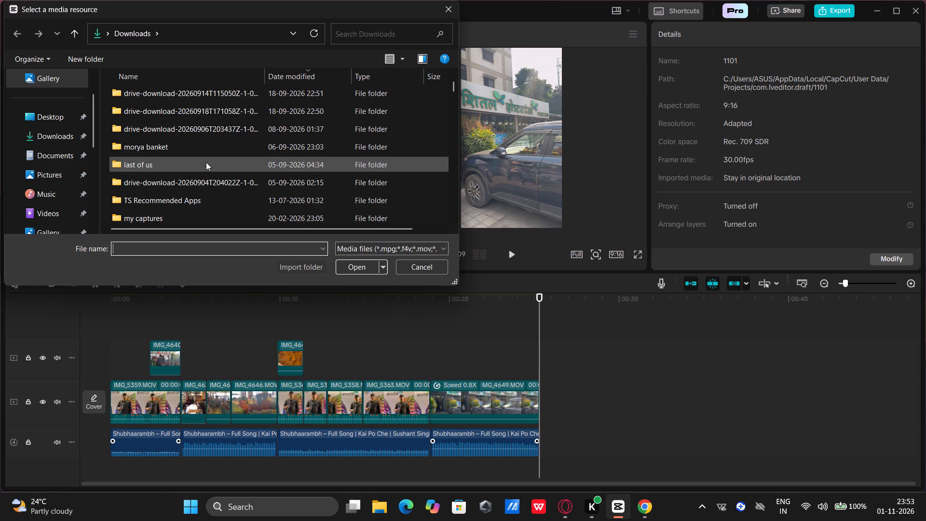
scroll(206, 162, up, 18)
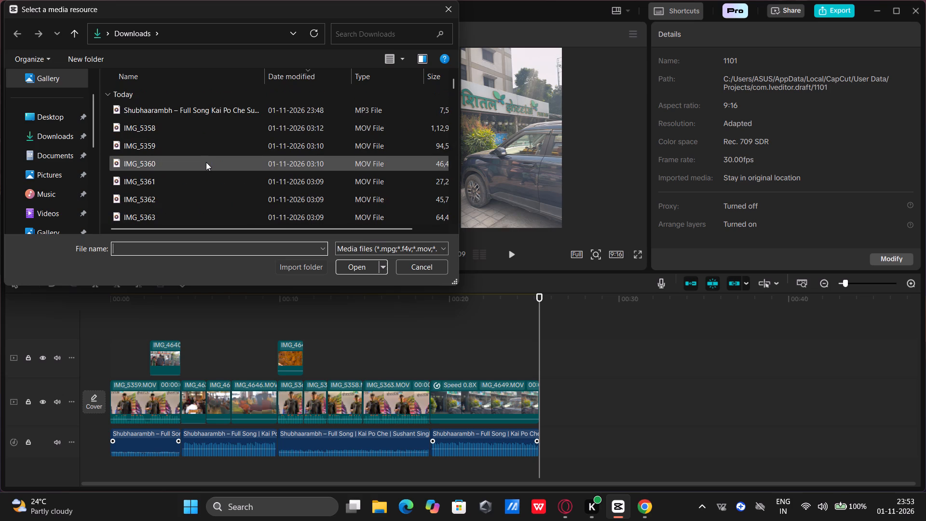
click(157, 96)
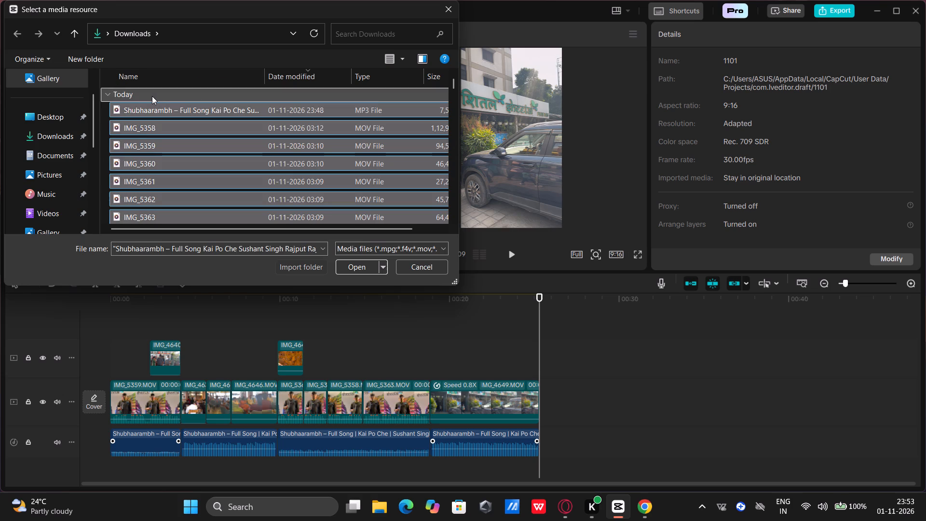
click(151, 96)
click(112, 96)
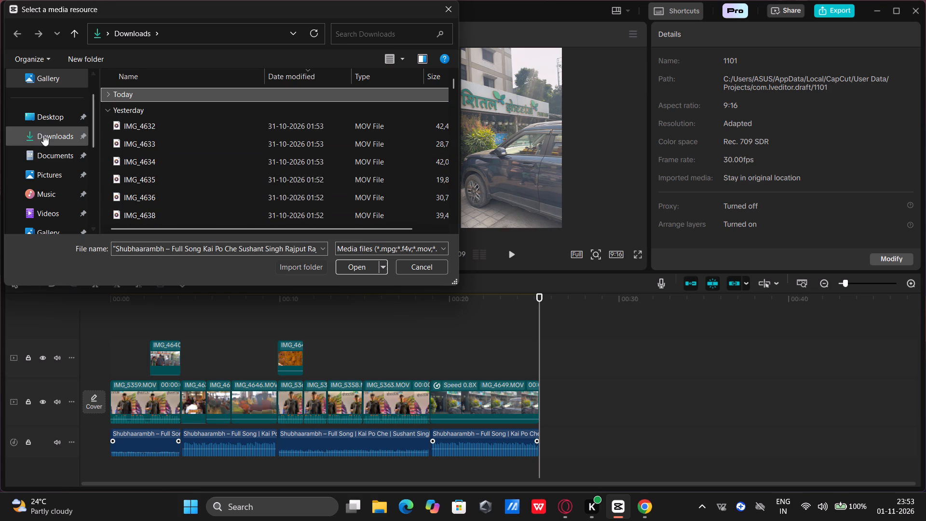
click(51, 168)
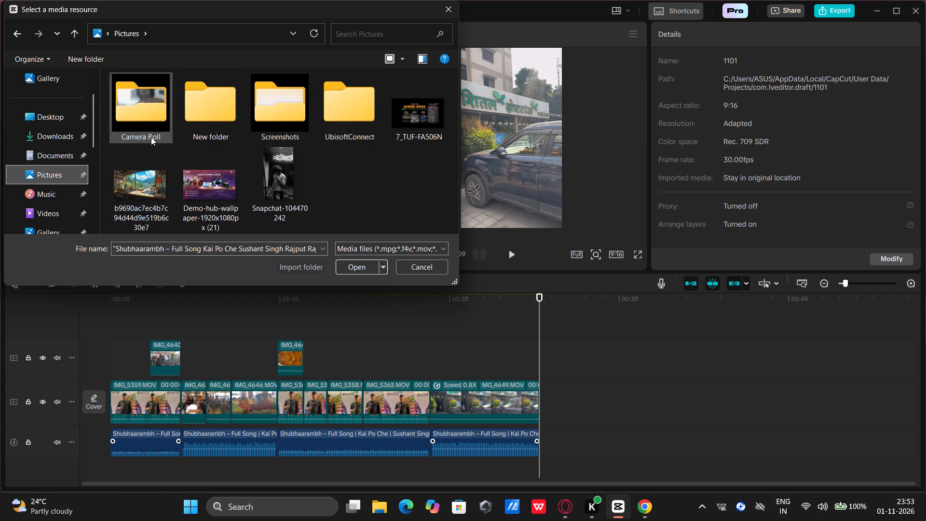
click(41, 199)
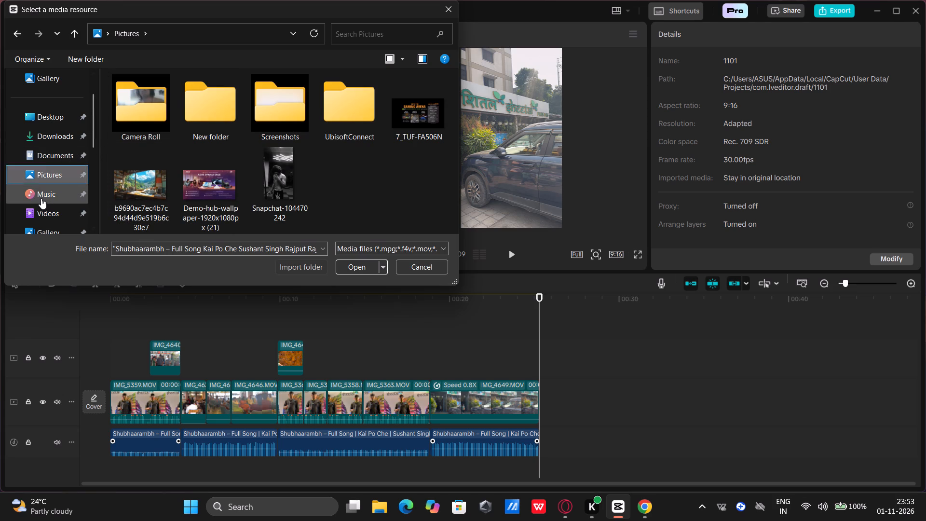
click(50, 161)
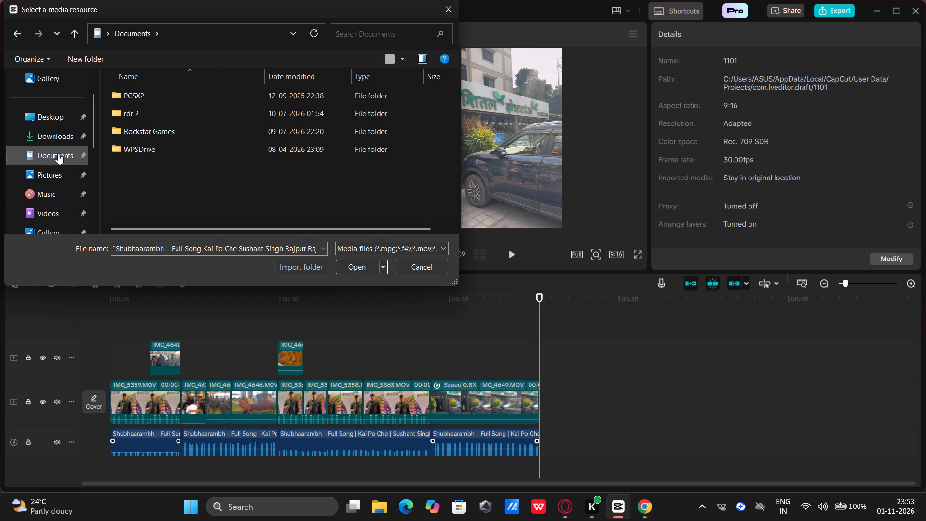
click(58, 153)
click(67, 141)
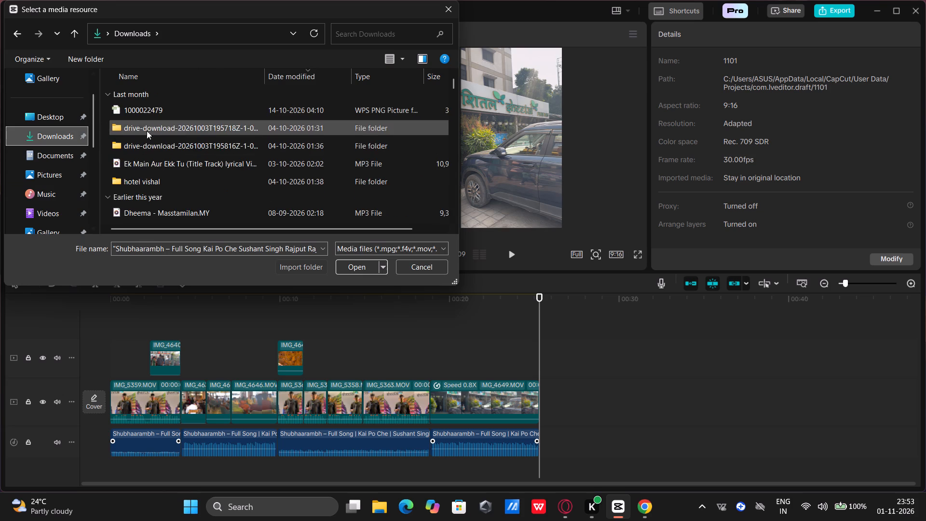
scroll(146, 148, down, 1)
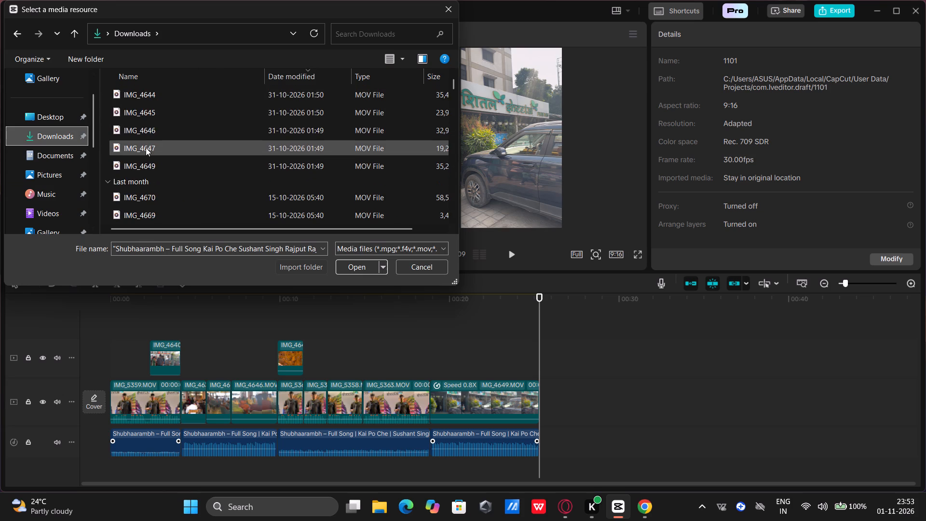
scroll(146, 148, down, 1)
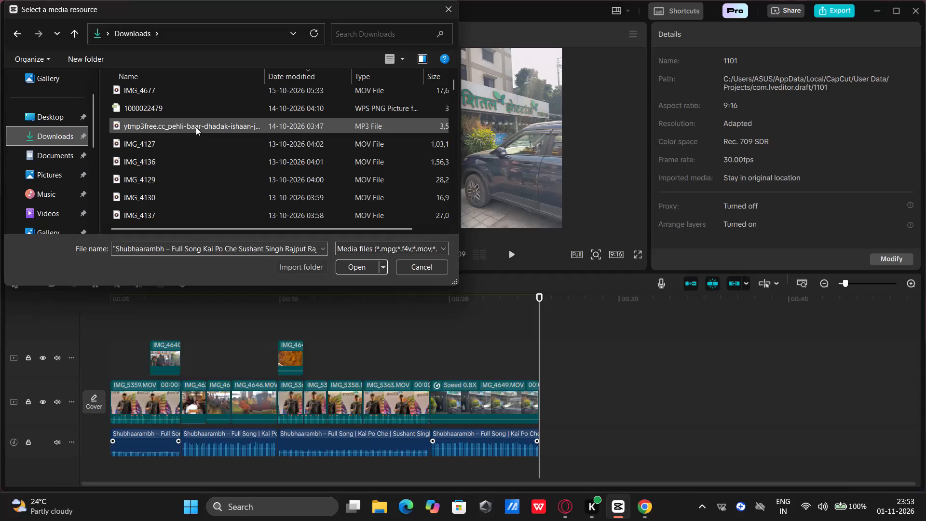
scroll(196, 127, down, 2)
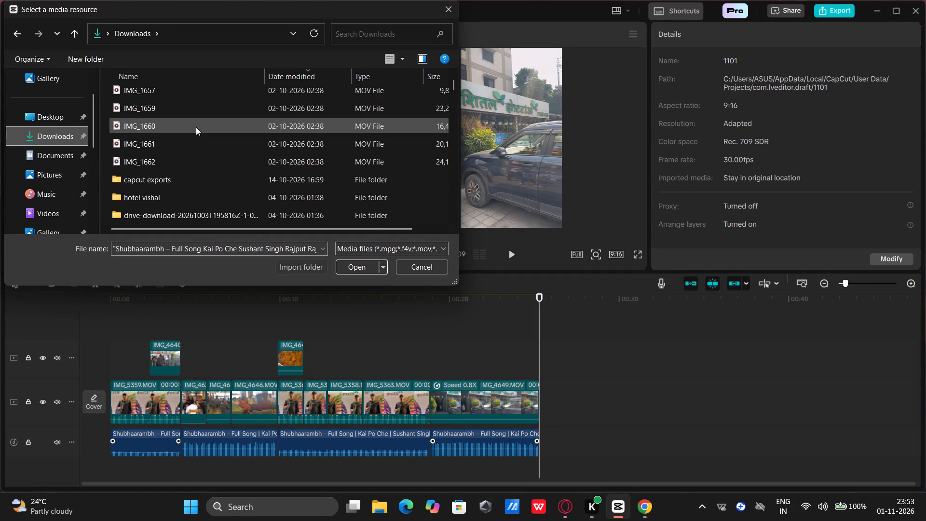
scroll(196, 127, down, 4)
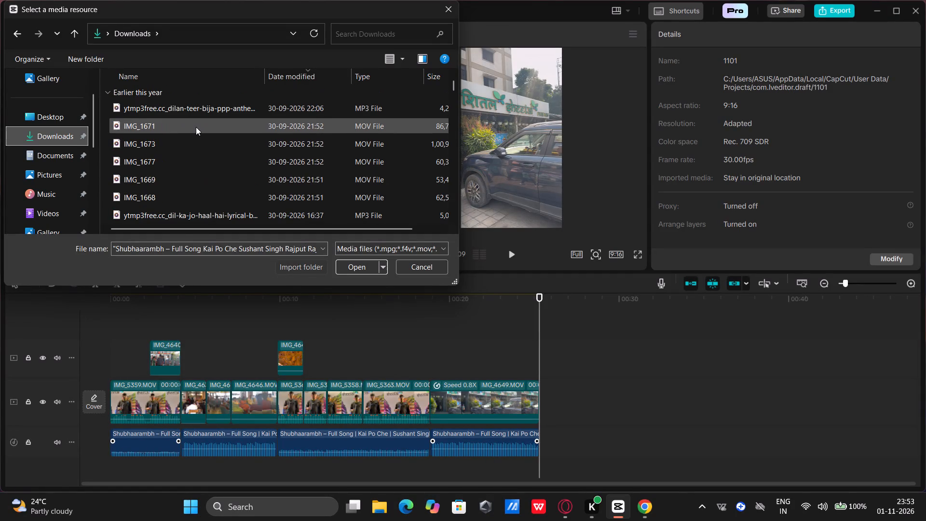
scroll(196, 127, down, 2)
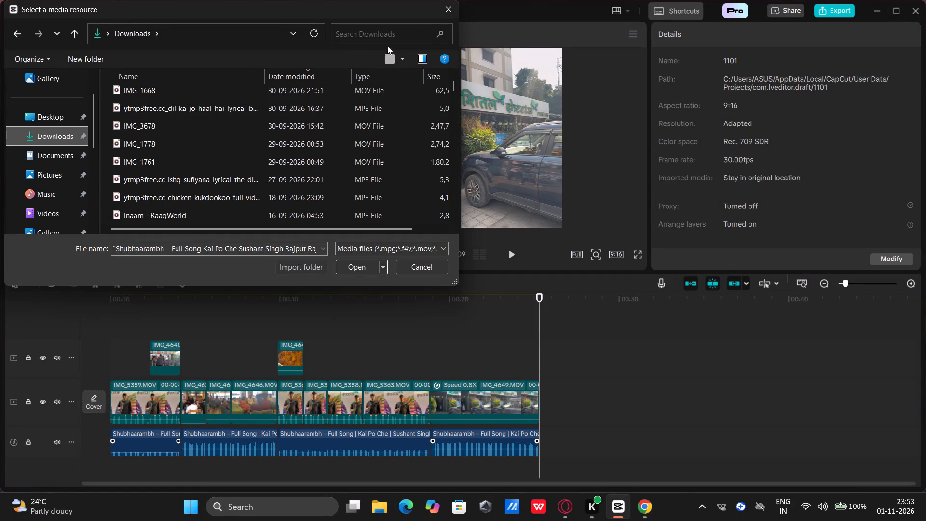
click(444, 14)
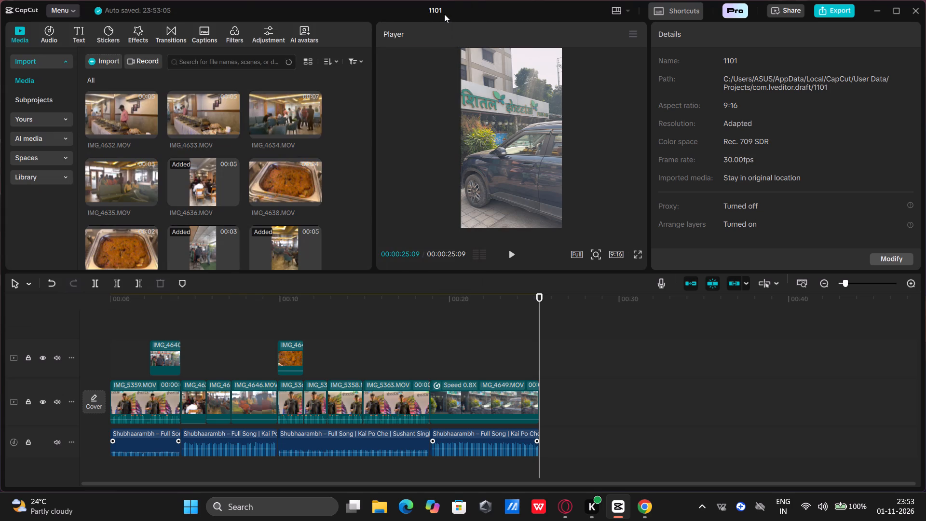
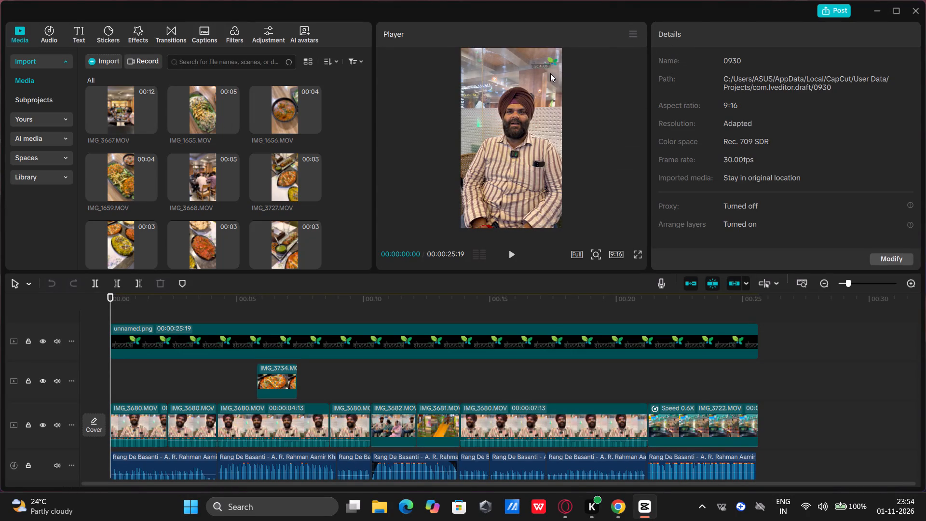
Select the logo overlay on project 0930's timeline and find its source image, unnamed.png, among the imported media.
click(544, 63)
click(544, 63)
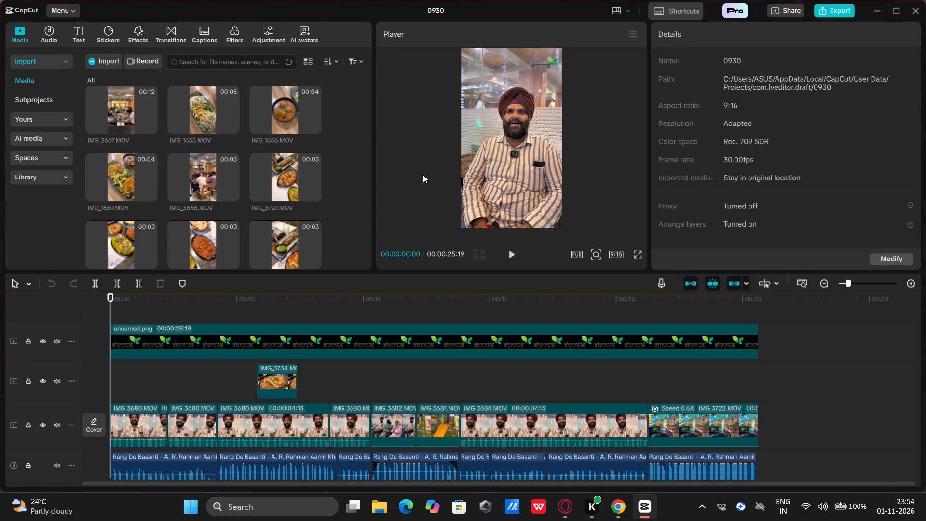
click(313, 338)
click(313, 338)
click(178, 335)
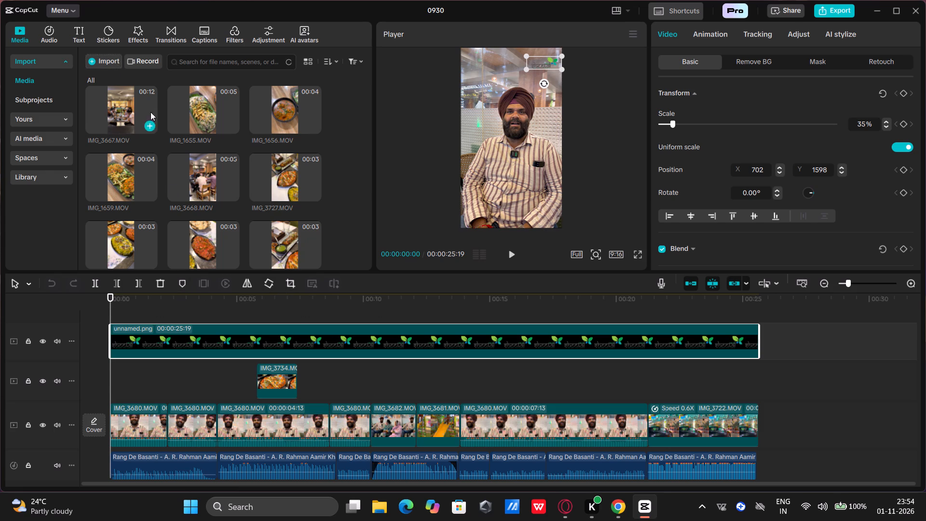
scroll(246, 143, down, 2)
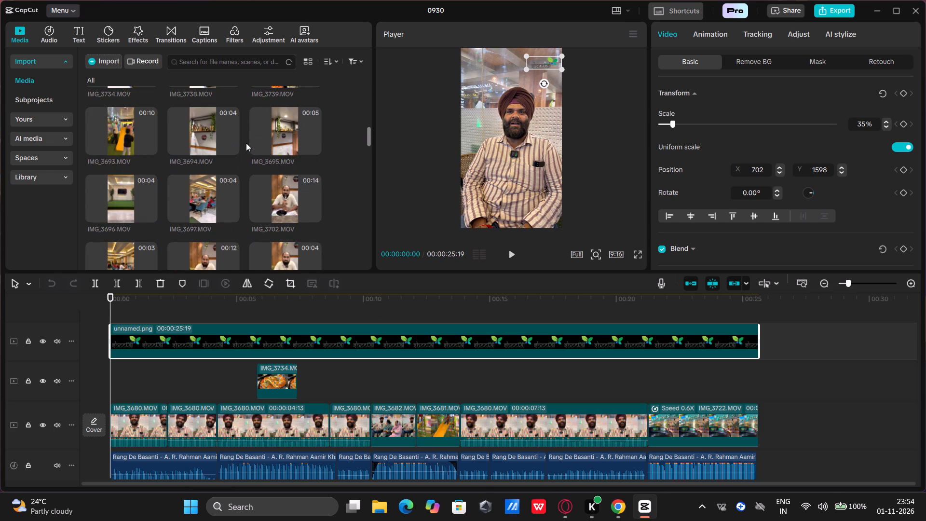
scroll(246, 143, down, 4)
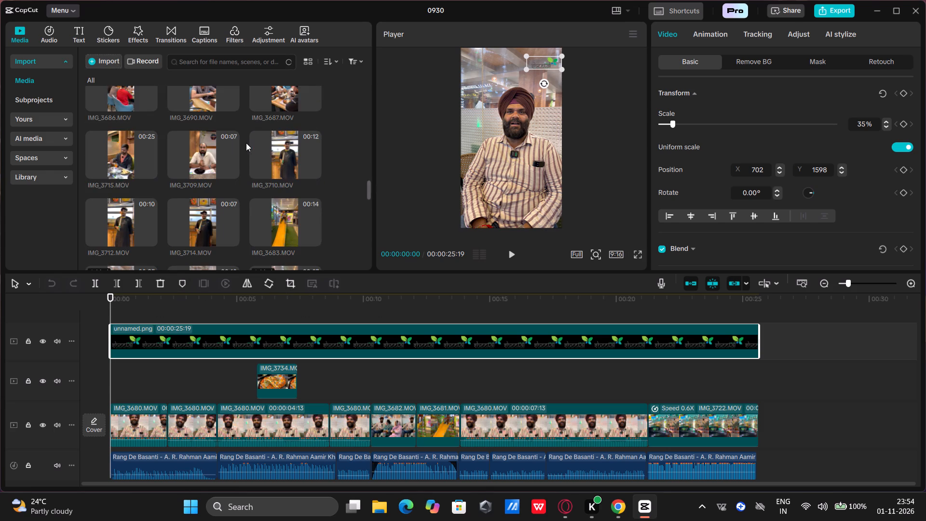
scroll(246, 143, down, 4)
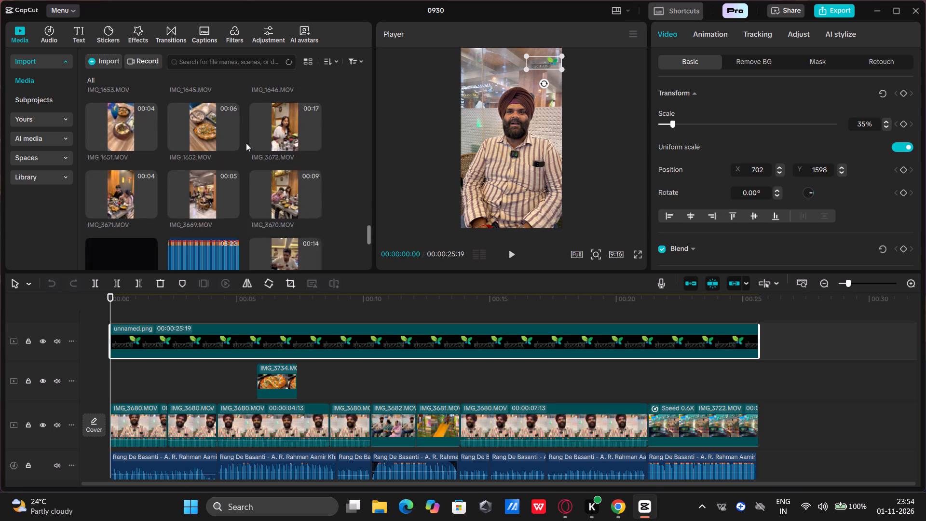
scroll(246, 143, down, 2)
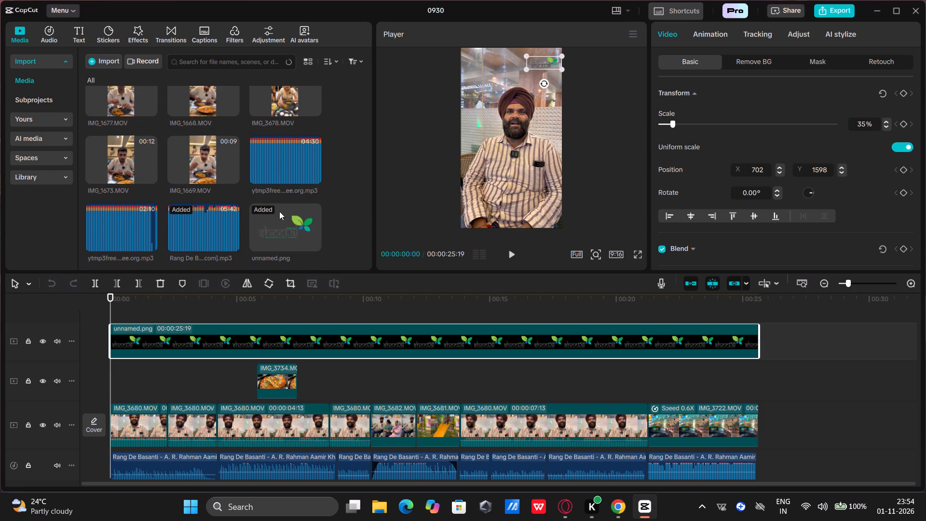
Preview the logo image unnamed.png from the project's media.
drag(275, 226, 38, 46)
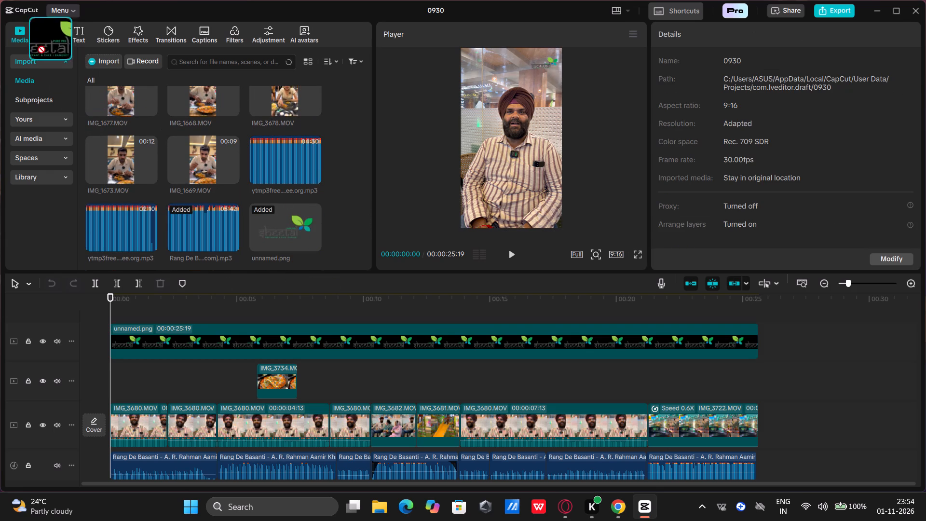
drag(38, 46, 203, 185)
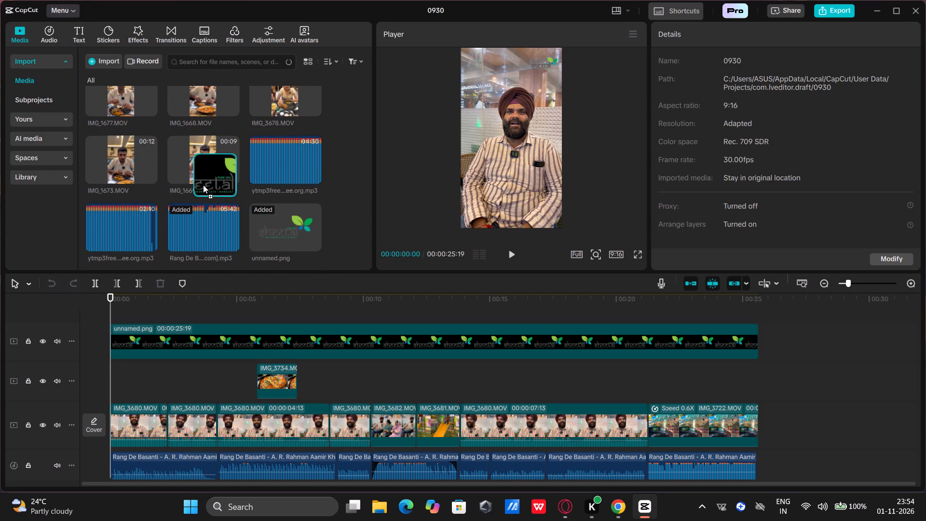
drag(203, 185, 274, 233)
click(273, 232)
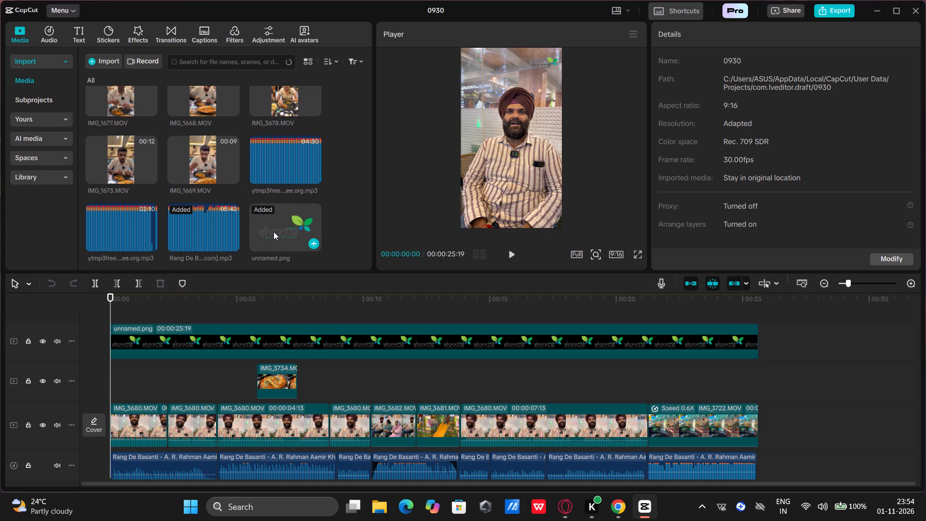
click(276, 263)
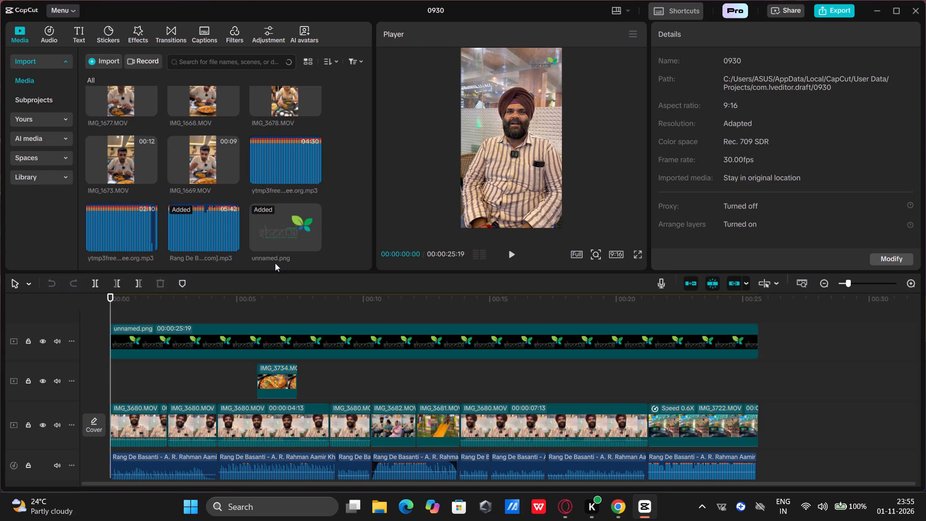
triple_click(276, 256)
click(281, 237)
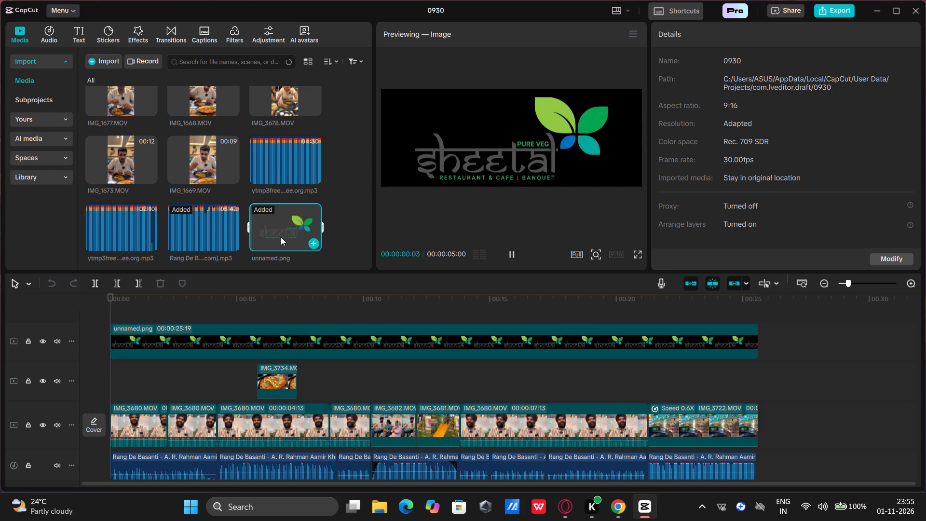
Open the file location of the logo image unnamed.png, check where it sits in the folder, and close the folder window.
right_click(281, 237)
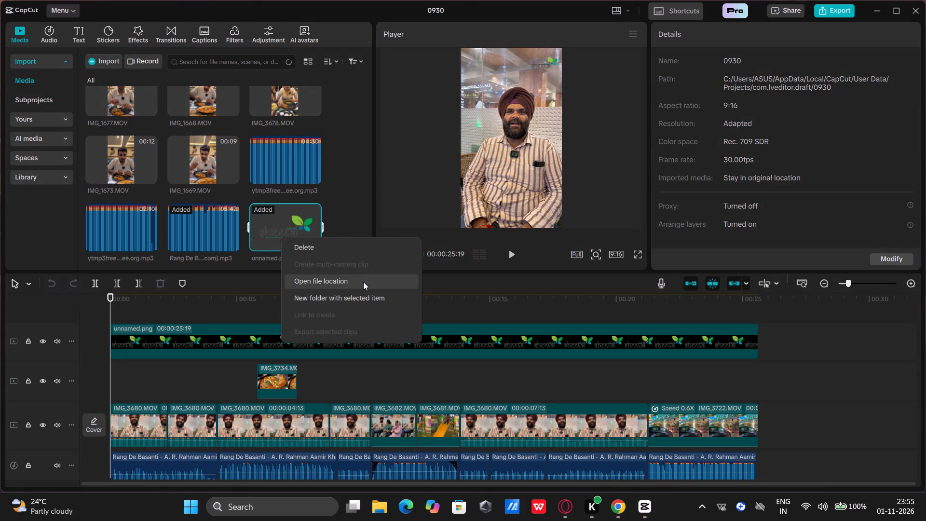
click(367, 282)
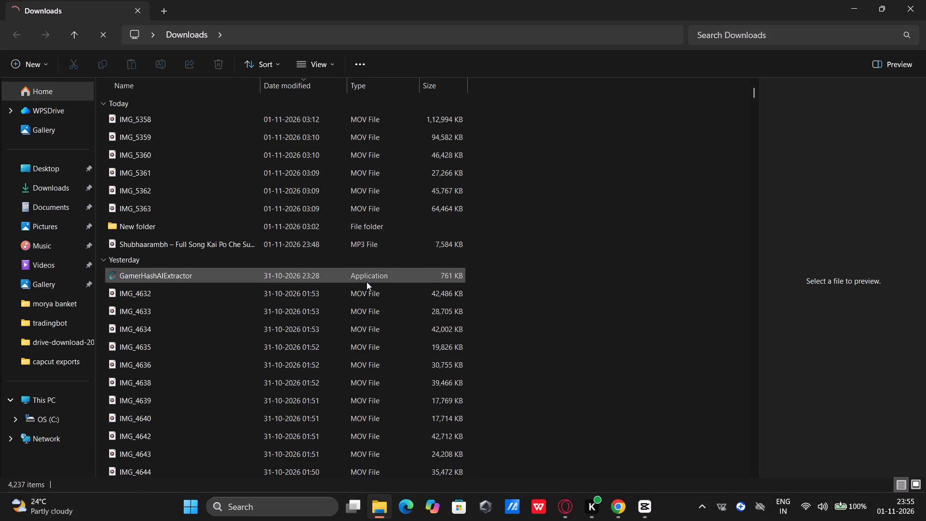
scroll(261, 283, down, 1)
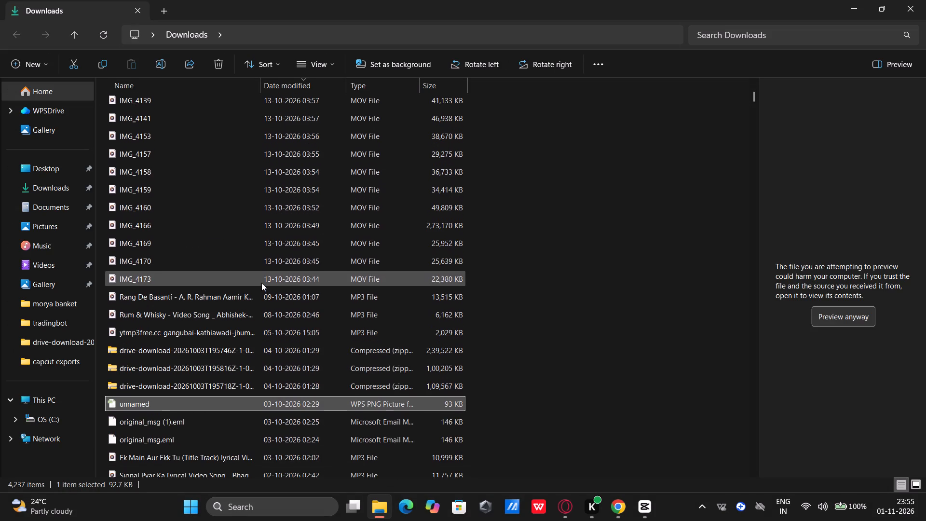
scroll(261, 283, down, 1)
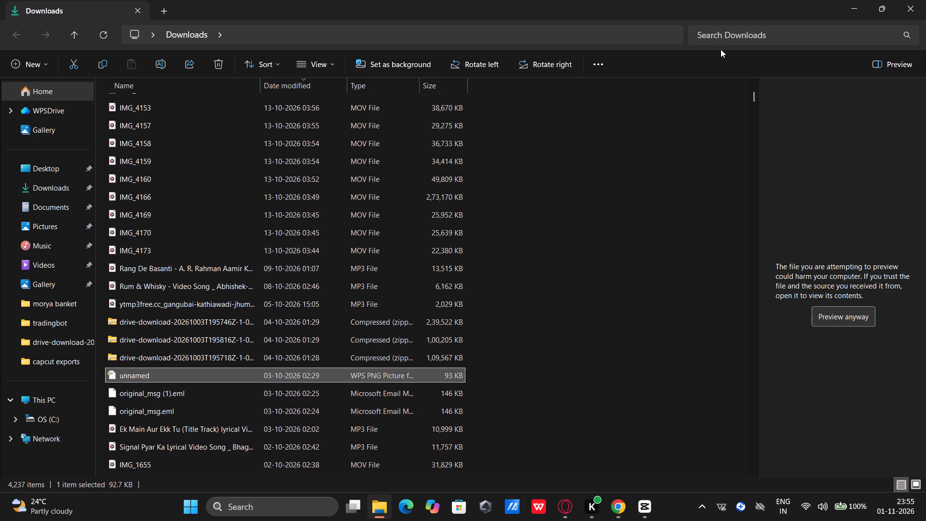
click(911, 9)
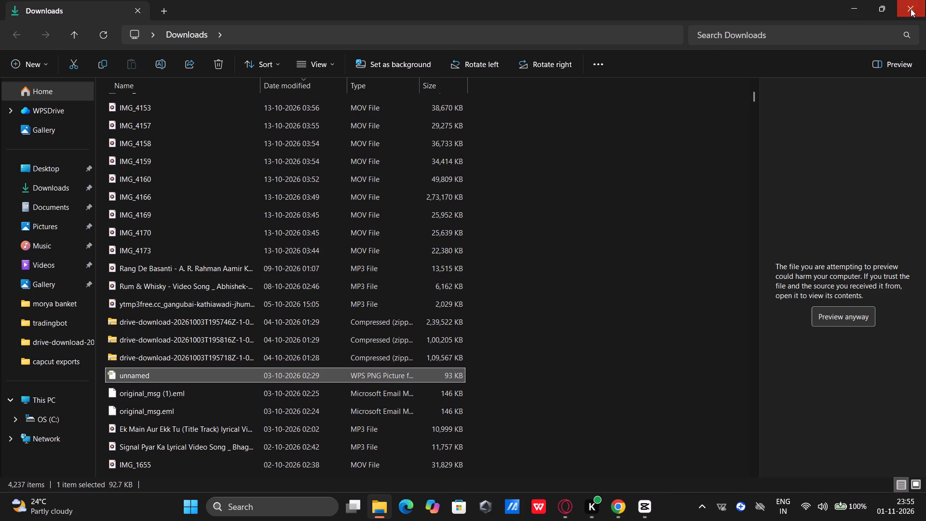
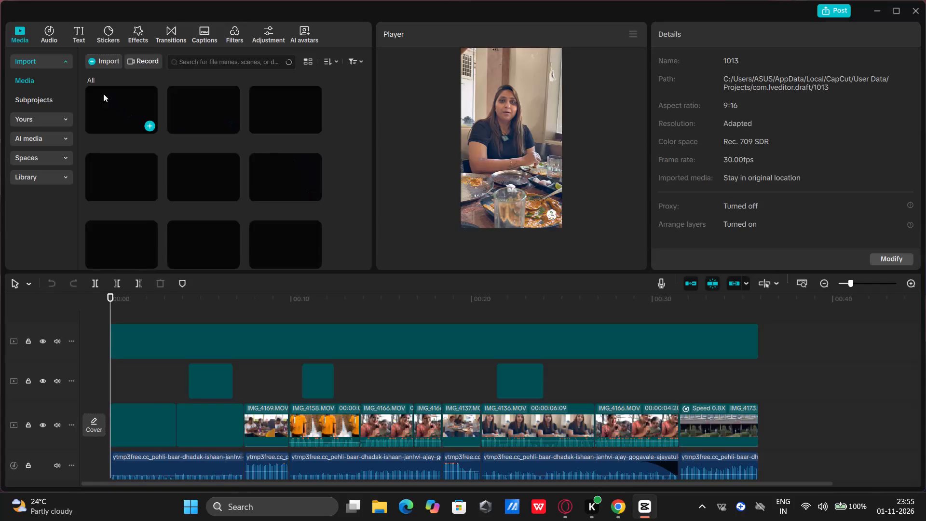
Search the Downloads folder for "un" and import the logo image unnamed.png into project 1013's media.
click(95, 63)
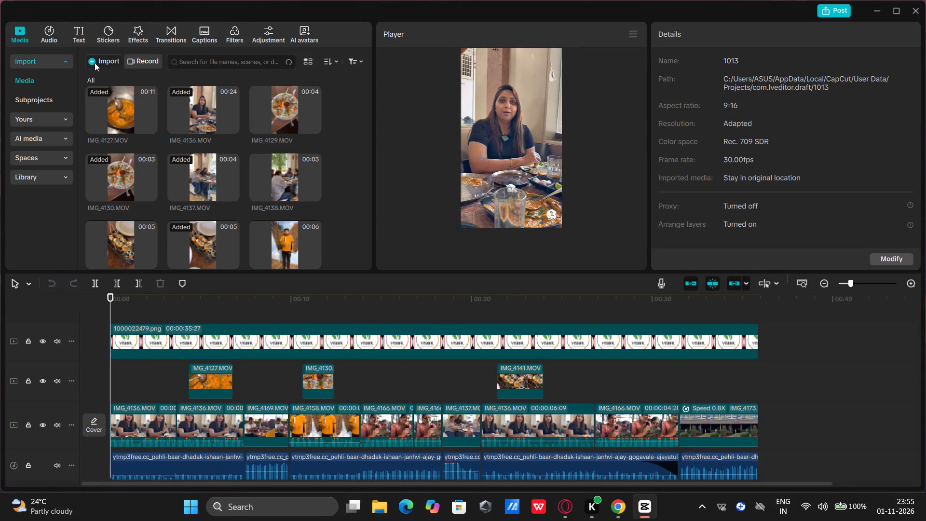
click(65, 135)
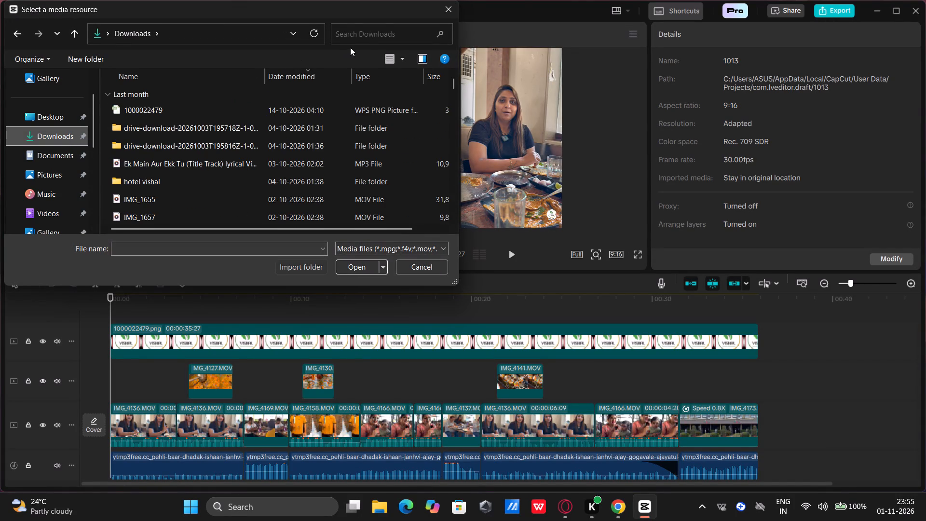
click(367, 38)
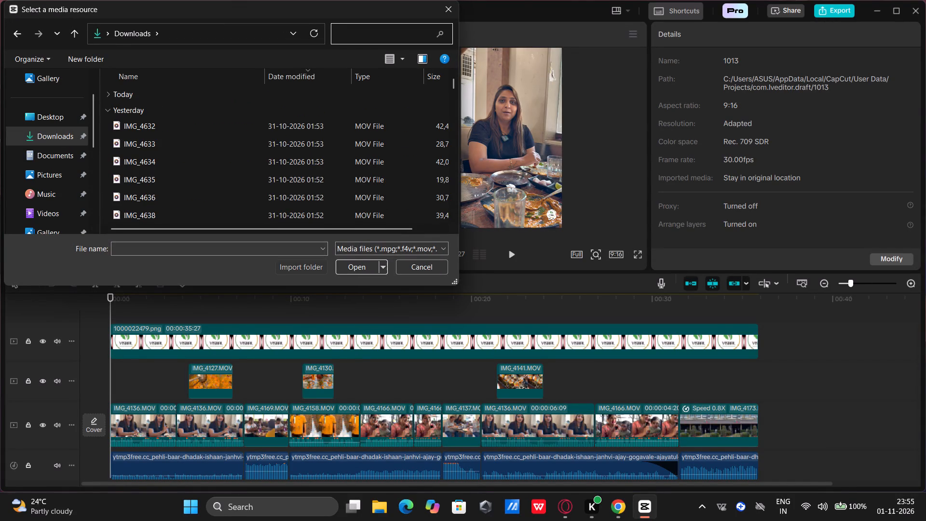
text(un)
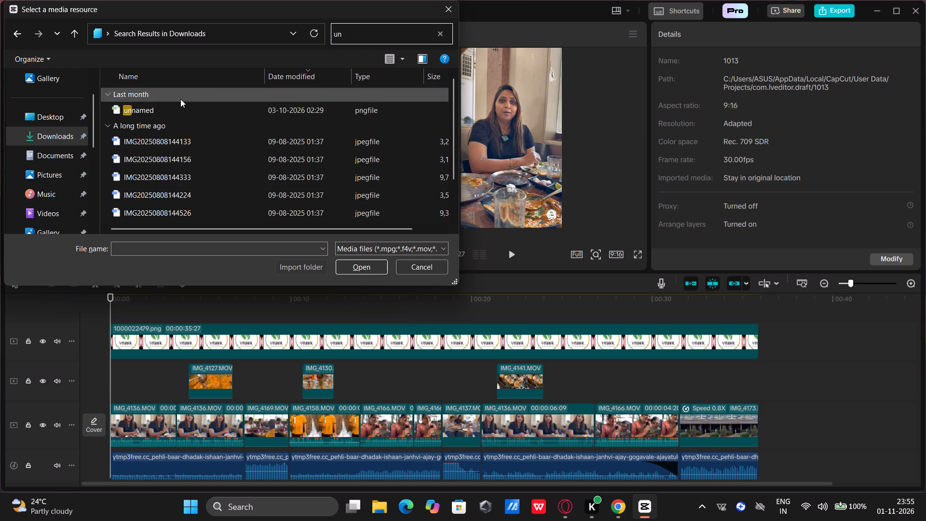
double_click(166, 110)
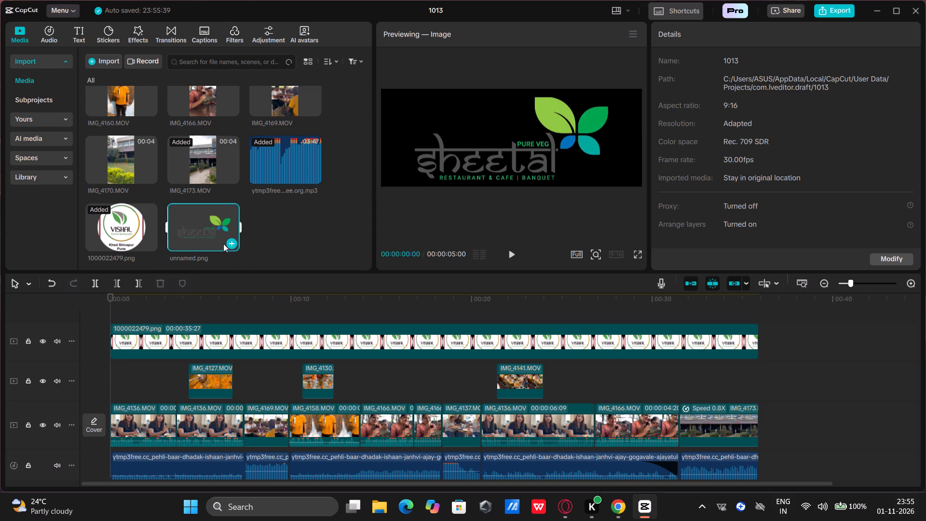
Place unnamed.png at the start of the timeline on a new track above the 1000022479.png overlay and select the new clip.
drag(217, 236, 113, 313)
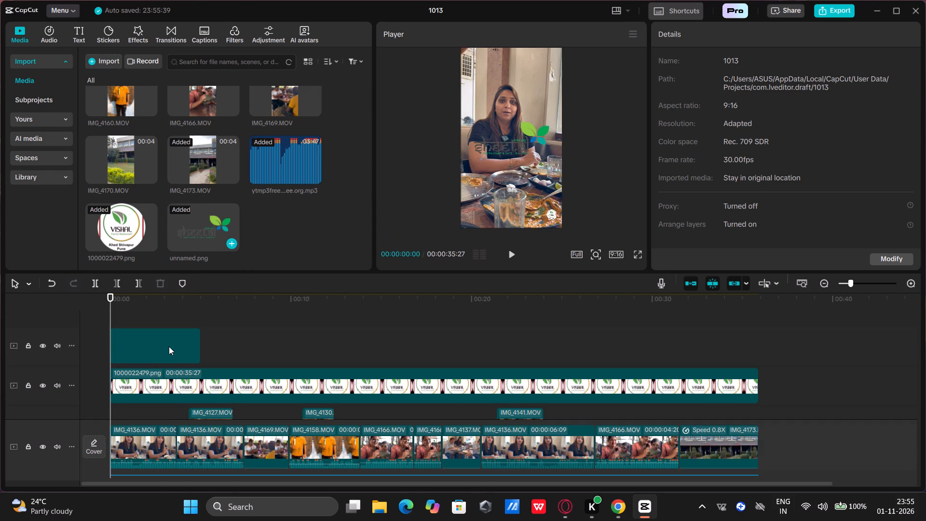
scroll(169, 346, right, 5)
click(191, 343)
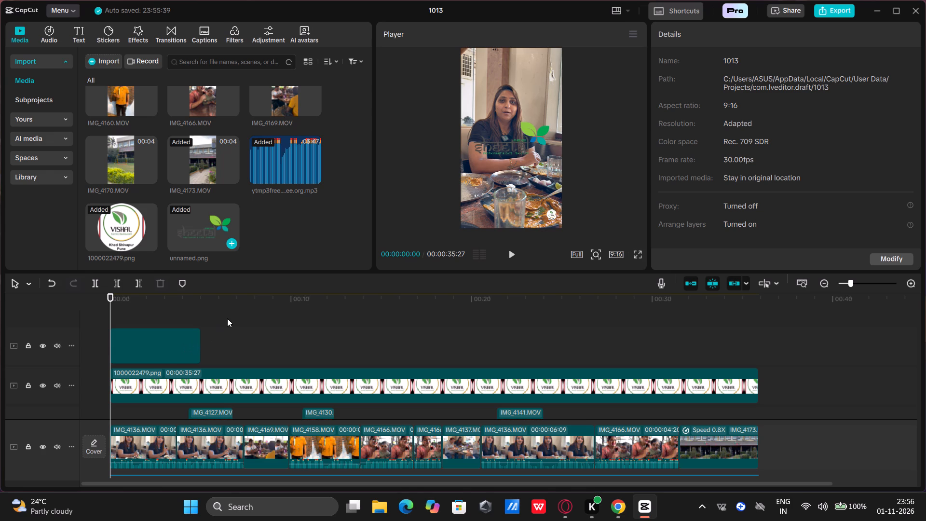
click(227, 318)
scroll(227, 318, right, 17)
scroll(227, 318, left, 4)
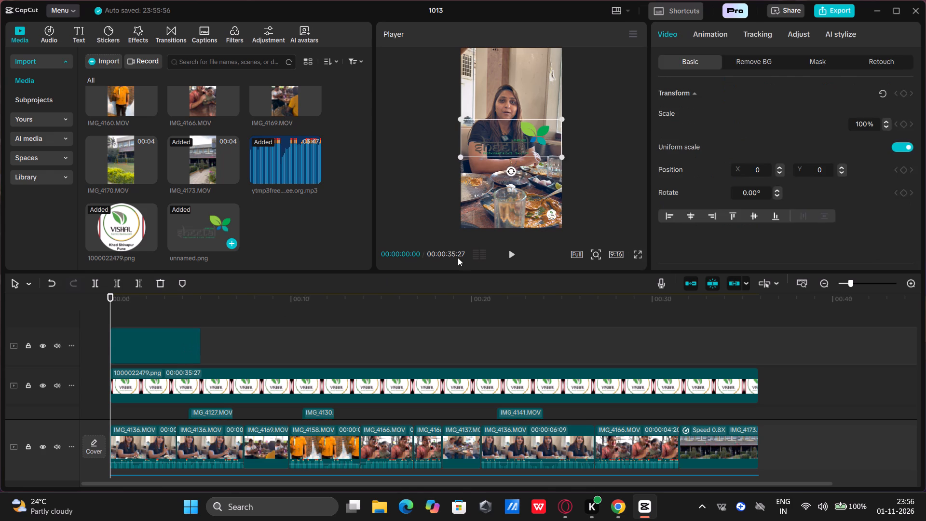
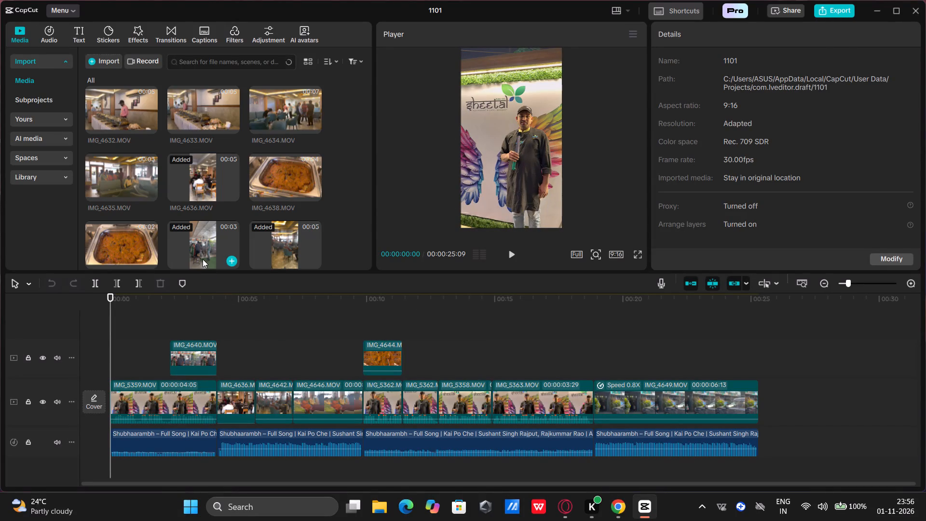
Import the logo image unnamed.png from the Downloads search results into project 1101's media.
click(51, 58)
click(100, 64)
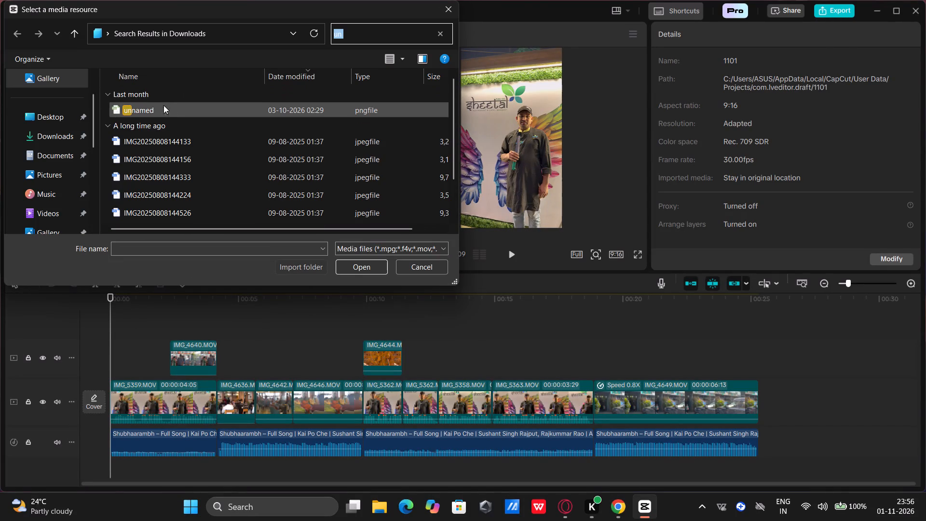
click(162, 110)
click(365, 260)
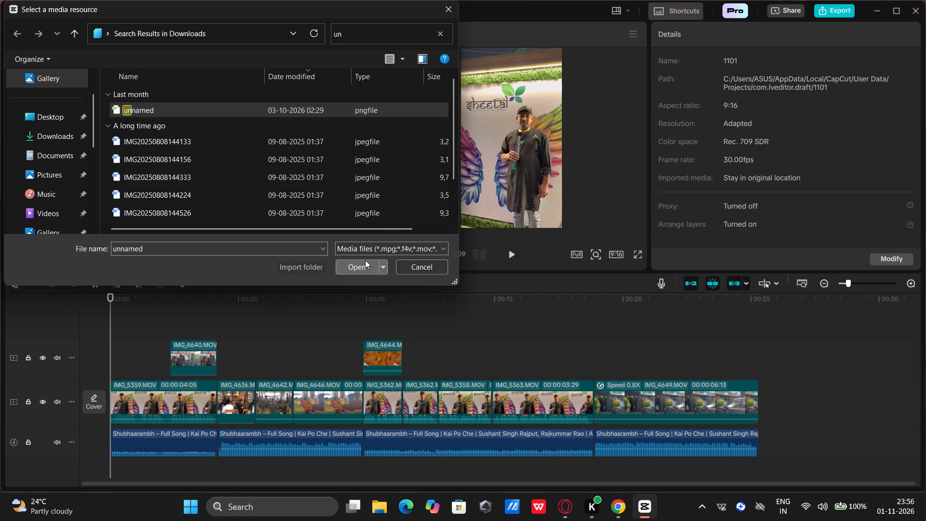
Place unnamed.png at the timeline start on a new track above the overlay clips and extend it to the video's end at 00:00:25:09.
drag(127, 232, 136, 302)
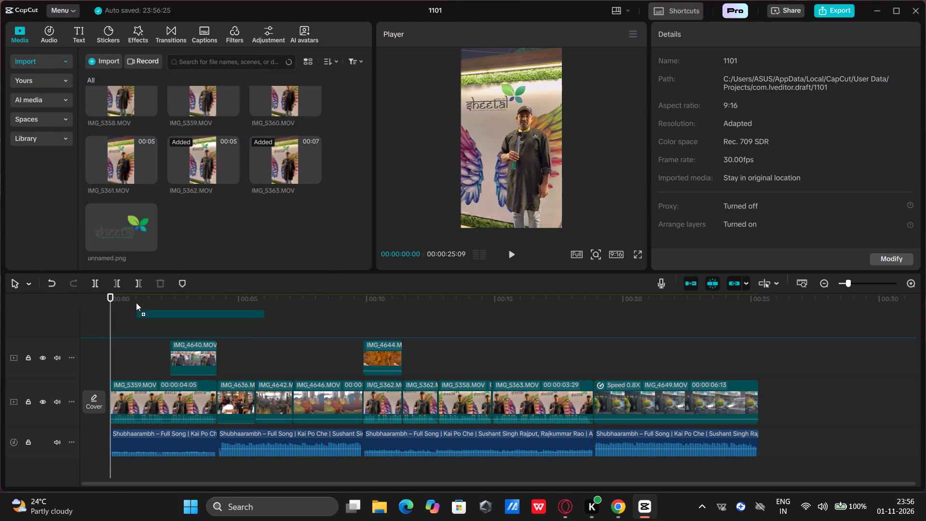
drag(136, 302, 106, 324)
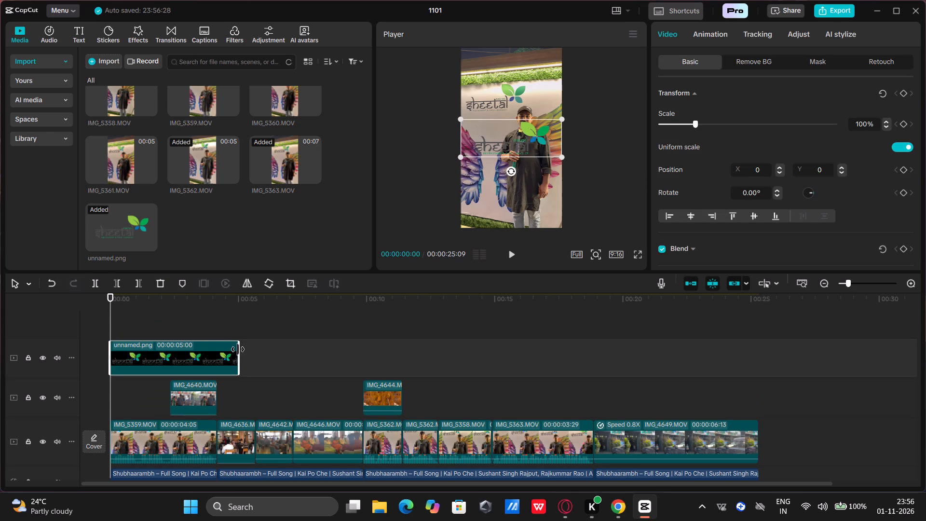
drag(236, 349, 757, 360)
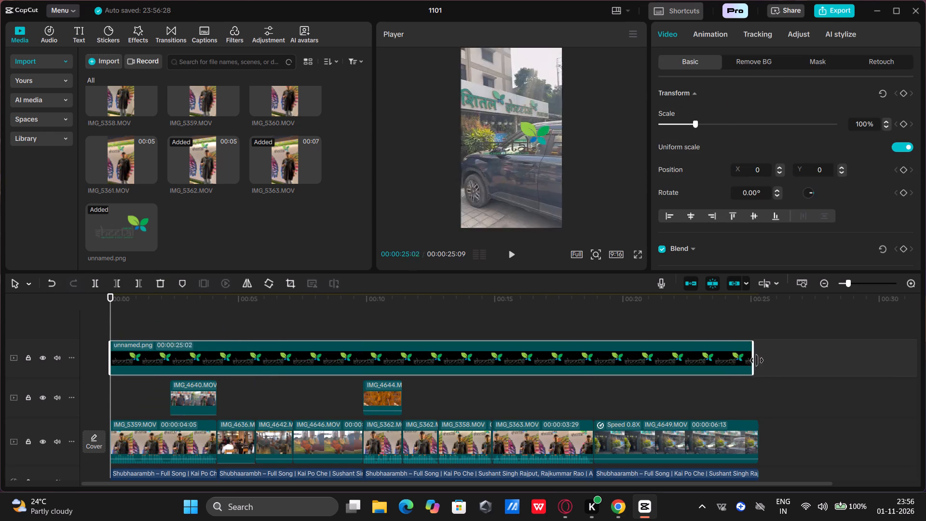
drag(757, 360, 757, 367)
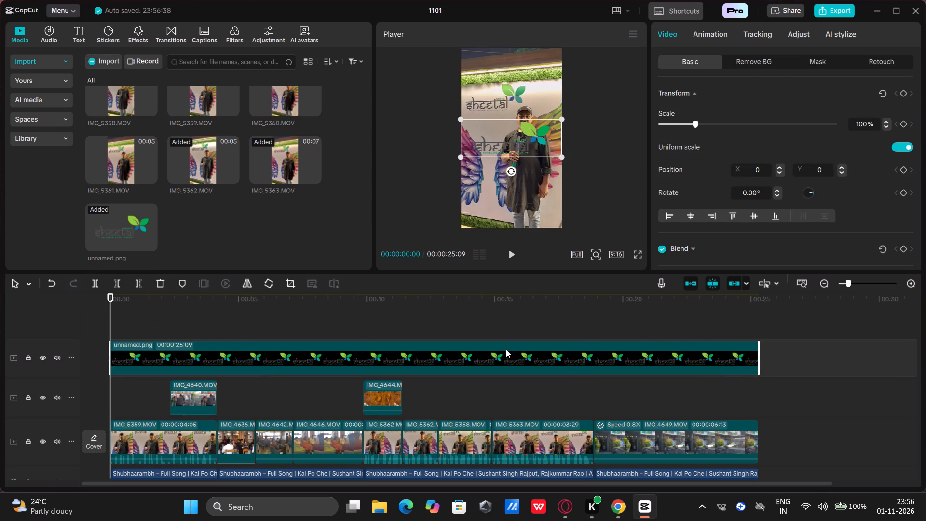
Scale the logo overlay down to 41% and move it to the frame's upper-right corner, at about X 720, Y 1476.
drag(560, 153, 532, 134)
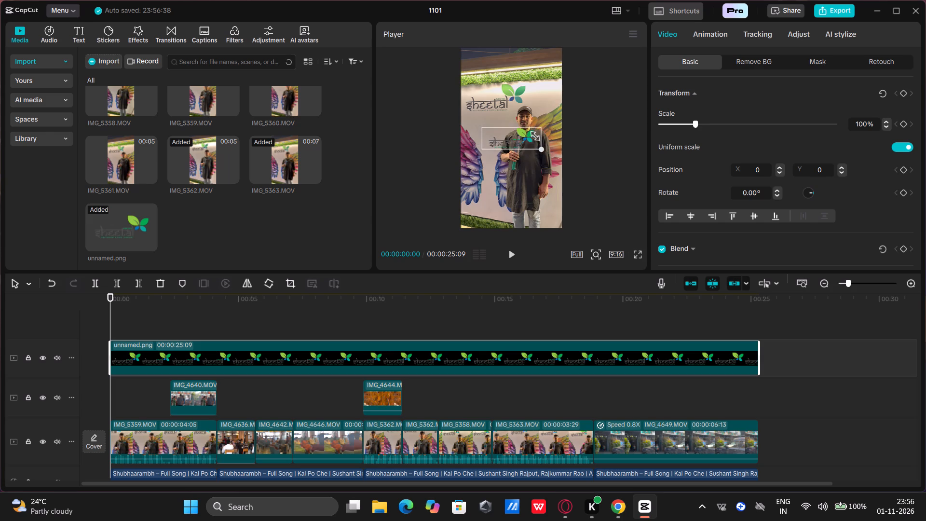
drag(532, 134, 515, 133)
drag(509, 142, 509, 137)
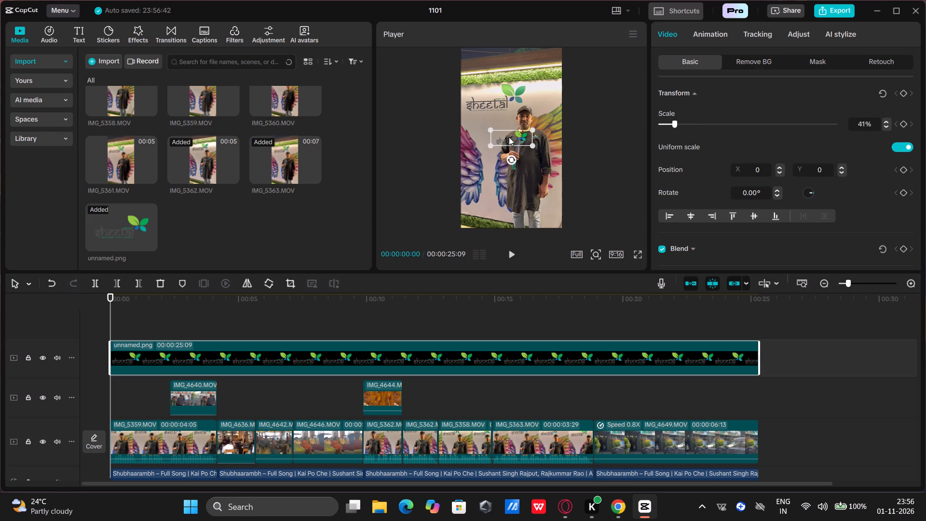
drag(509, 137, 544, 74)
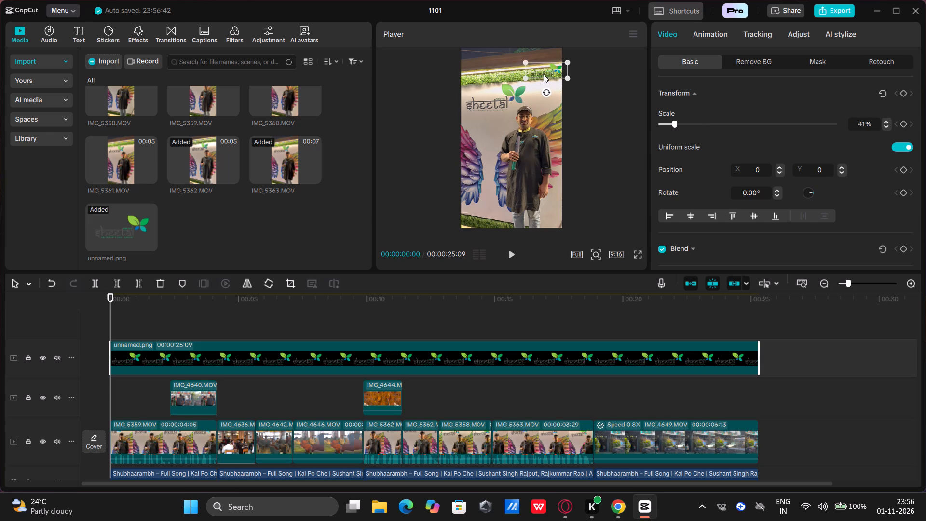
drag(544, 74, 543, 73)
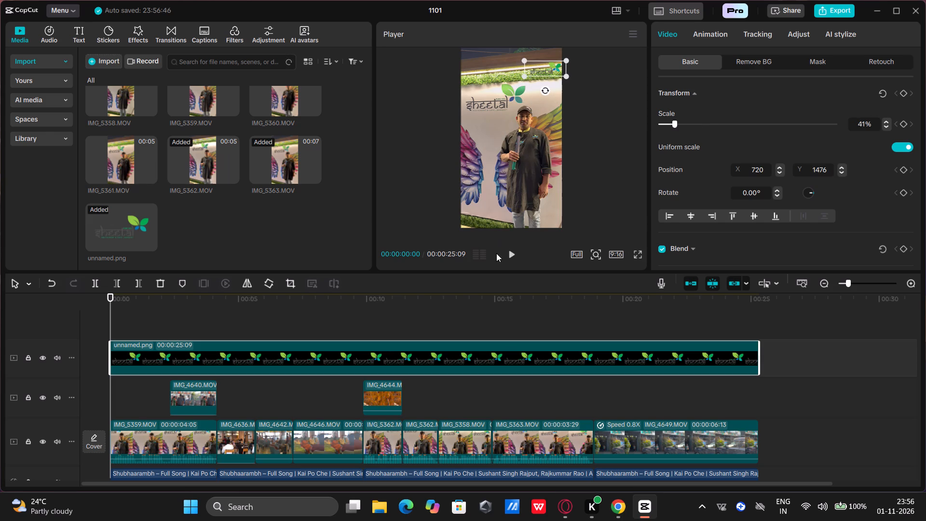
Check the logo over other clips, then shrink it to 35% and fit it into the frame's upper-right corner at X 780, Y 1688.
click(507, 248)
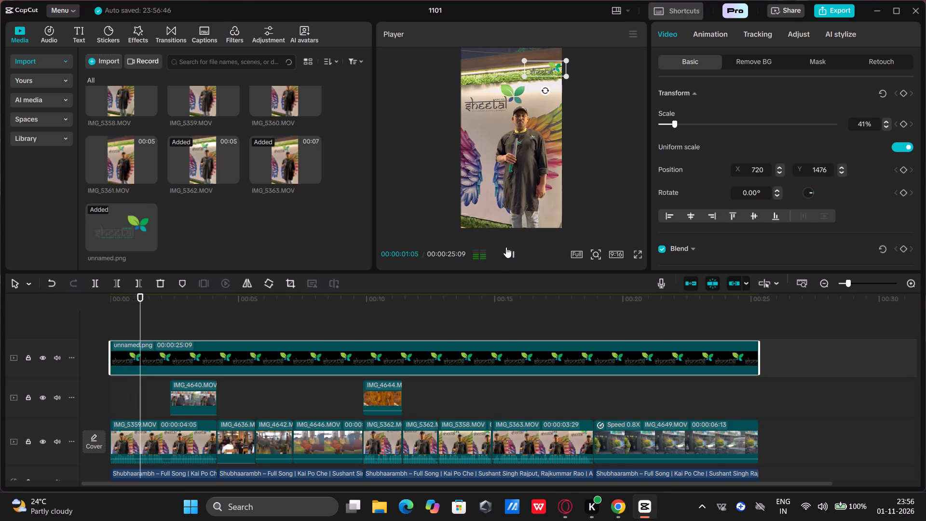
click(510, 323)
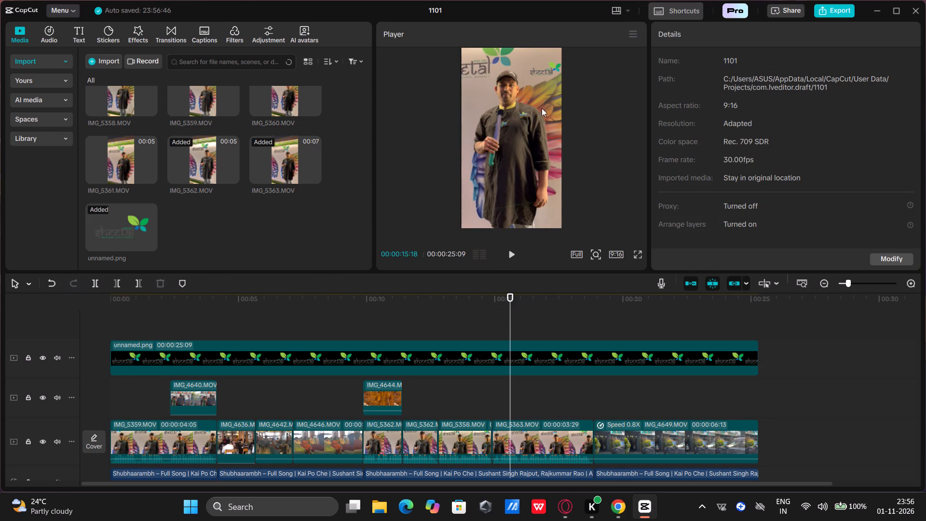
click(540, 72)
drag(540, 71, 539, 63)
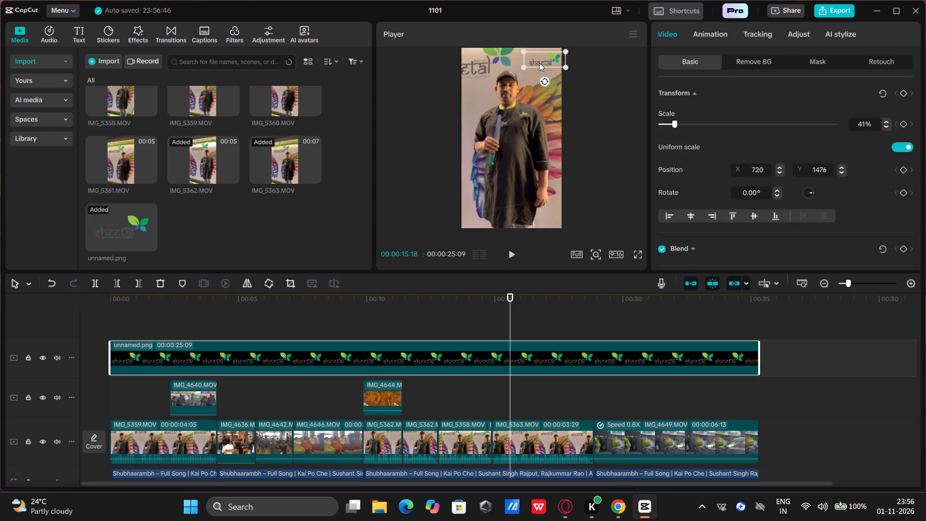
drag(539, 63, 538, 63)
click(560, 66)
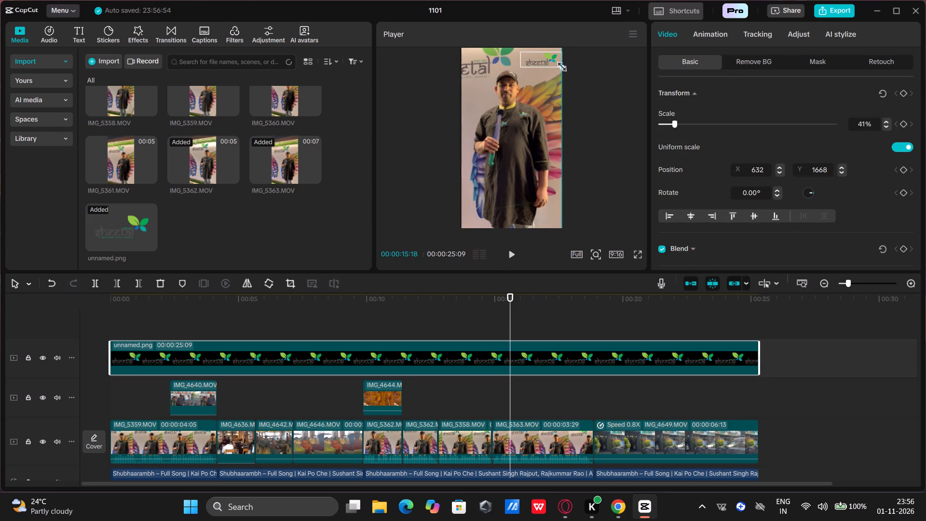
click(558, 64)
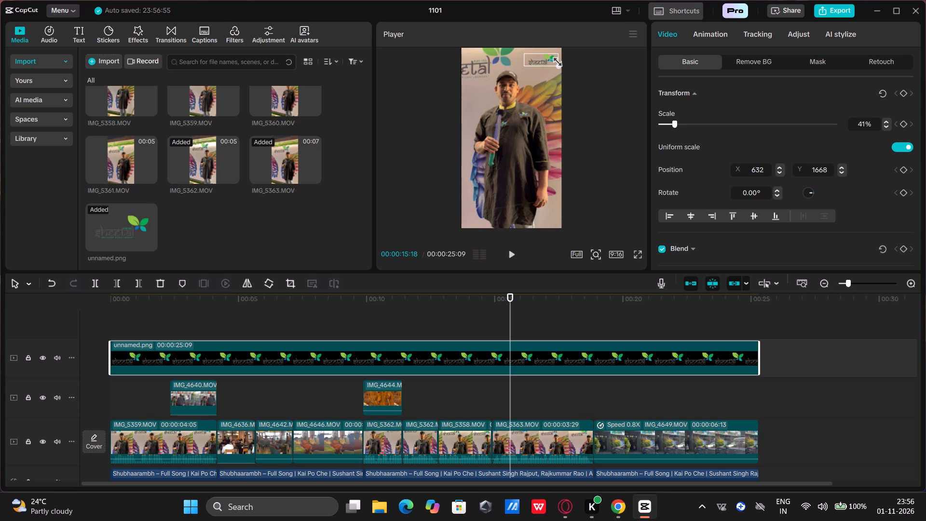
drag(538, 57, 545, 56)
click(544, 55)
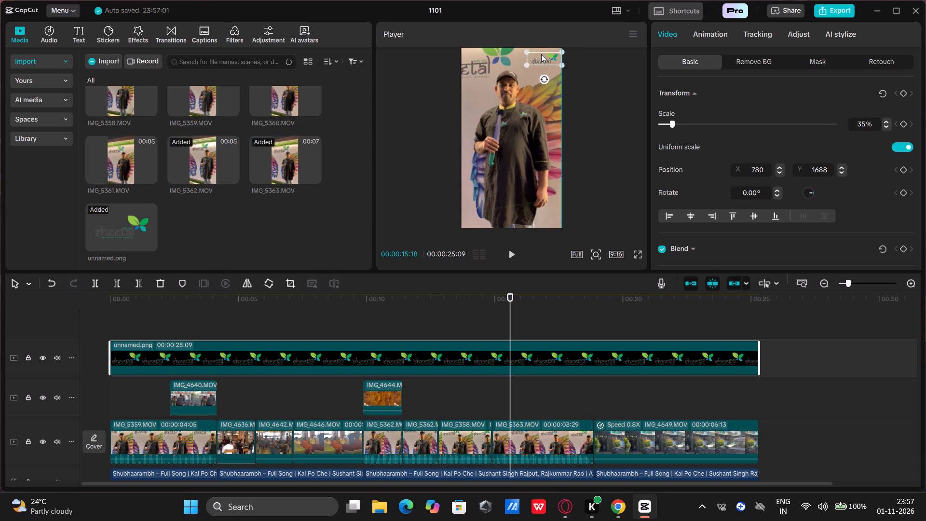
Play the video from about 00:00:08:22 to check the logo over the remaining clips.
click(334, 316)
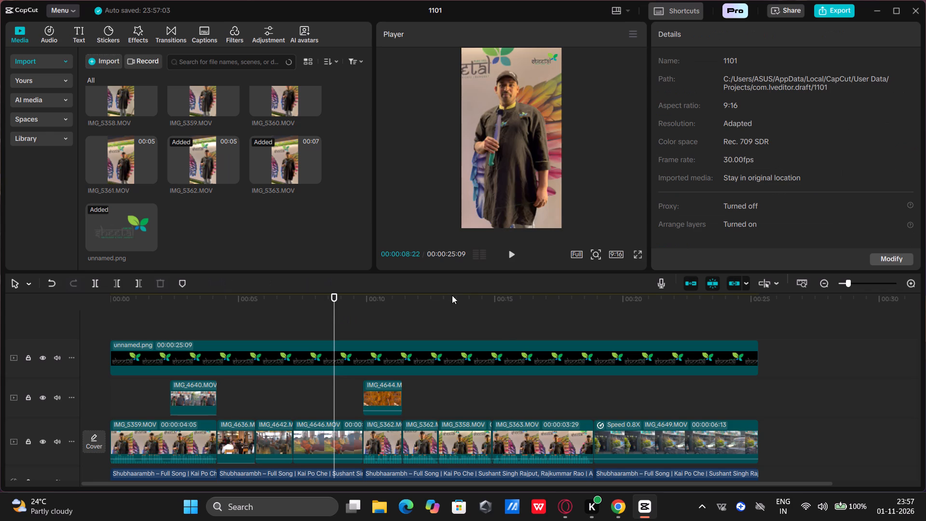
click(511, 260)
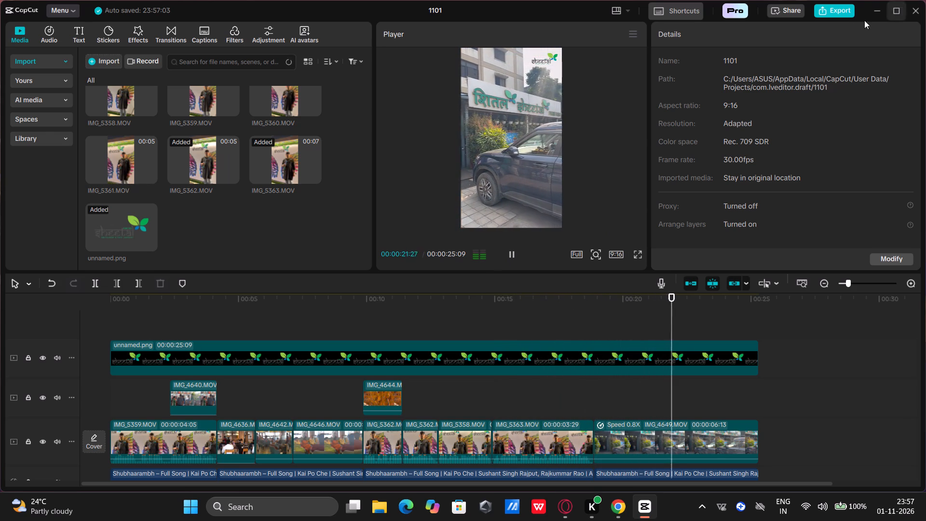
Open the export settings for the 1101 video.
click(844, 14)
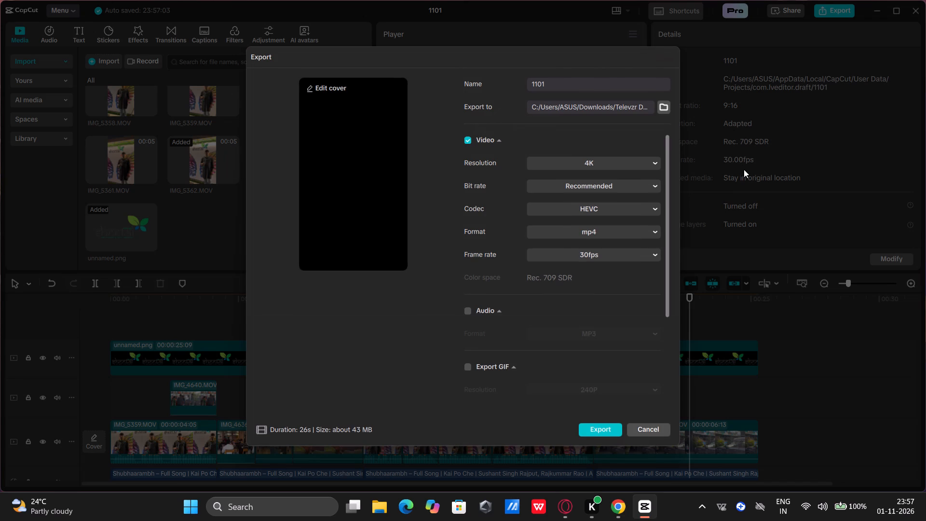
Export the 1101 video as a 4K, 30fps HEVC mp4 and dismiss the sharing options without posting it.
click(594, 432)
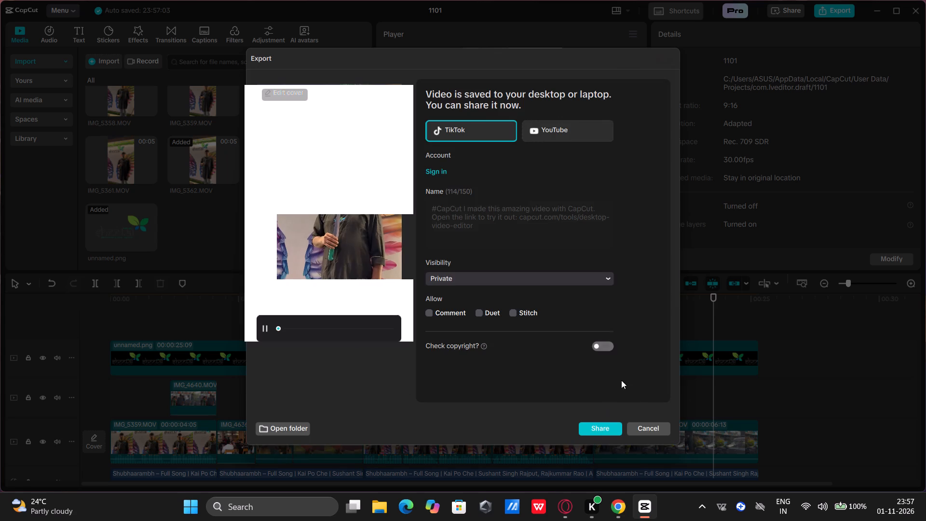
click(641, 428)
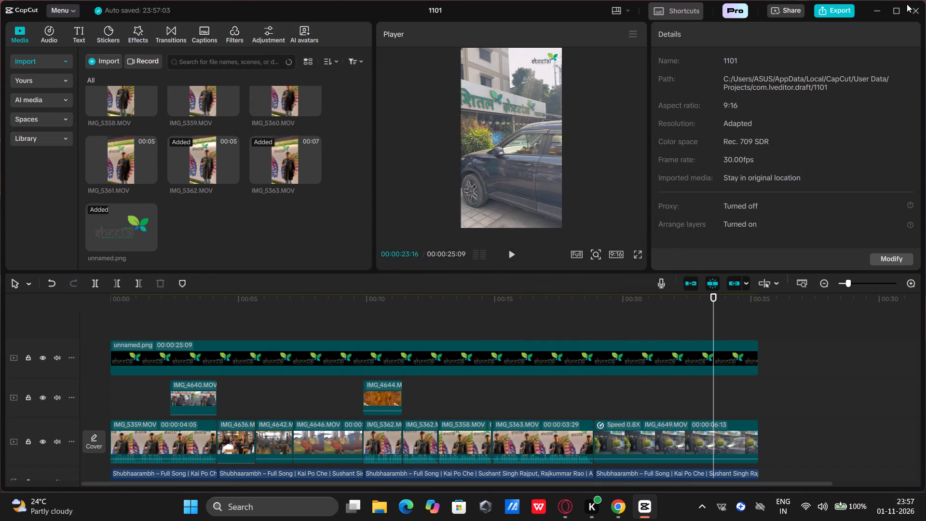
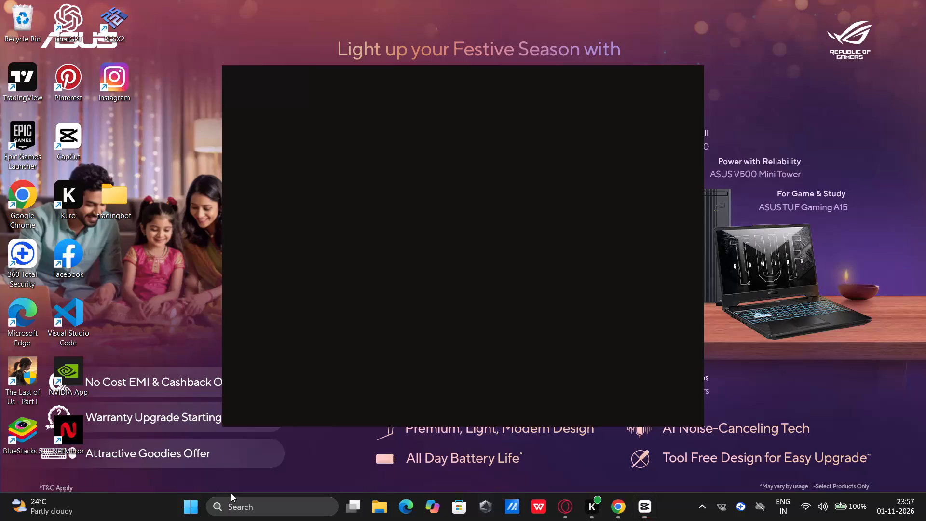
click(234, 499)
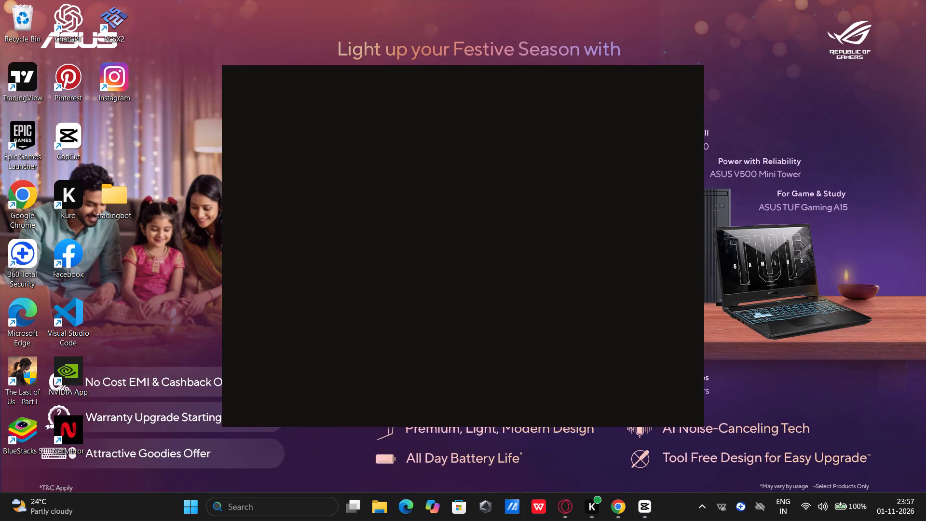
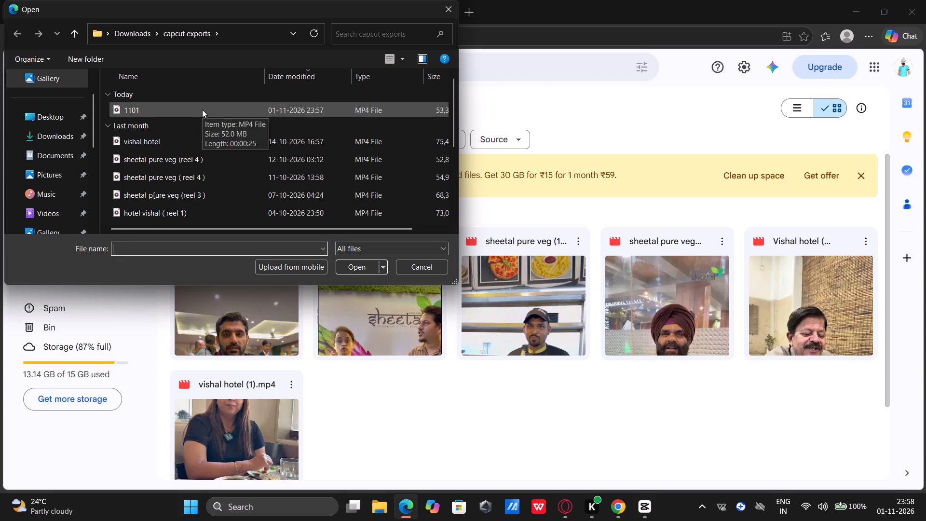
Rename the exported video file 1101 in the capcut exports folder as "sheetal pure veg ( function hall reel )".
click(202, 110)
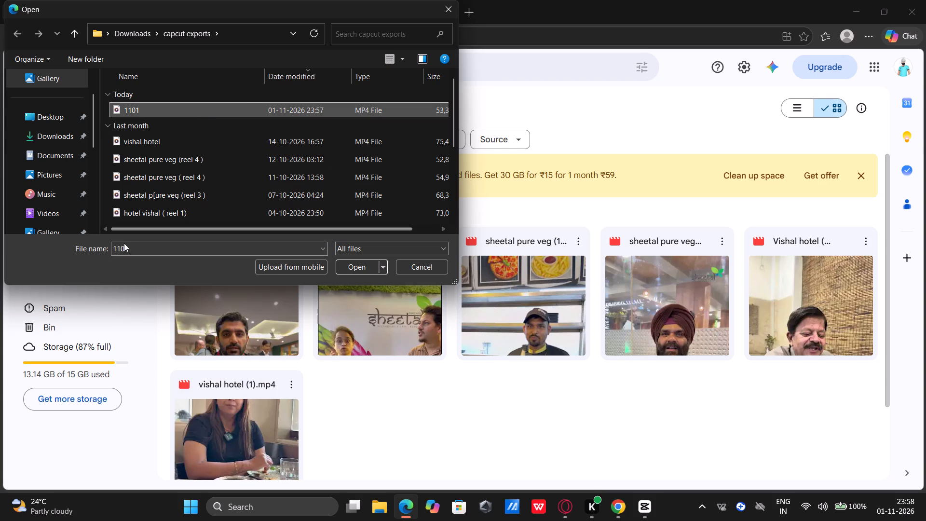
click(132, 250)
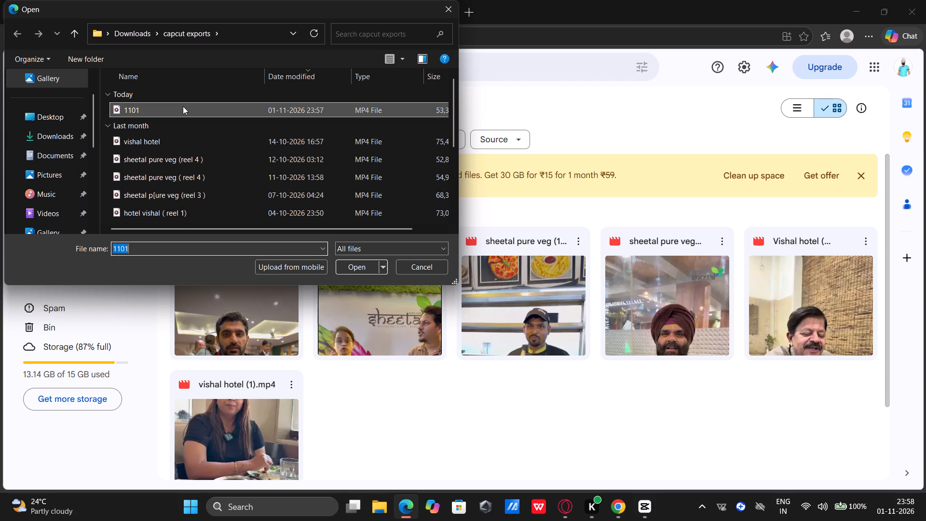
right_click(183, 106)
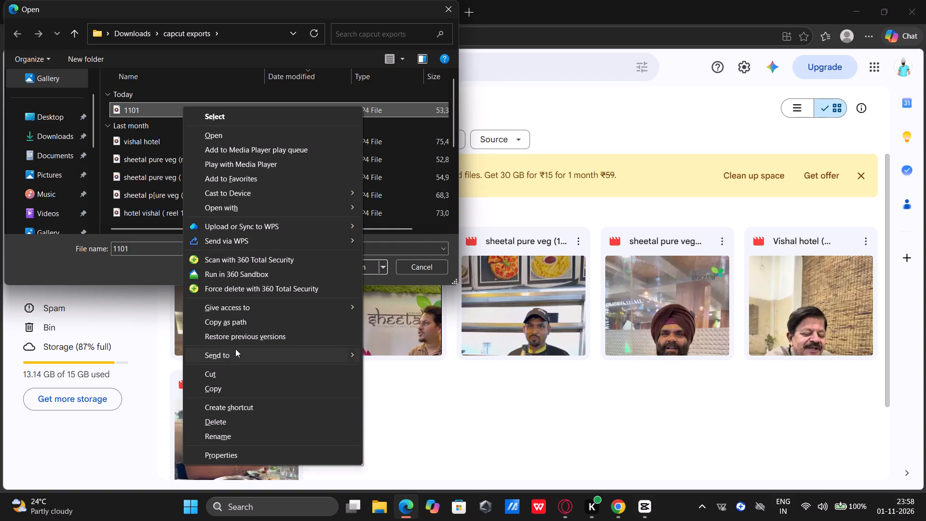
click(218, 440)
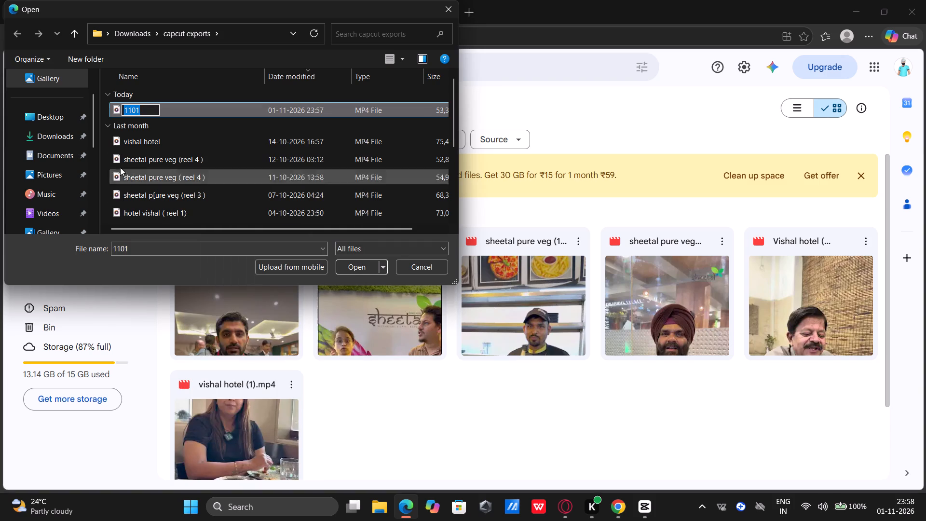
click(148, 111)
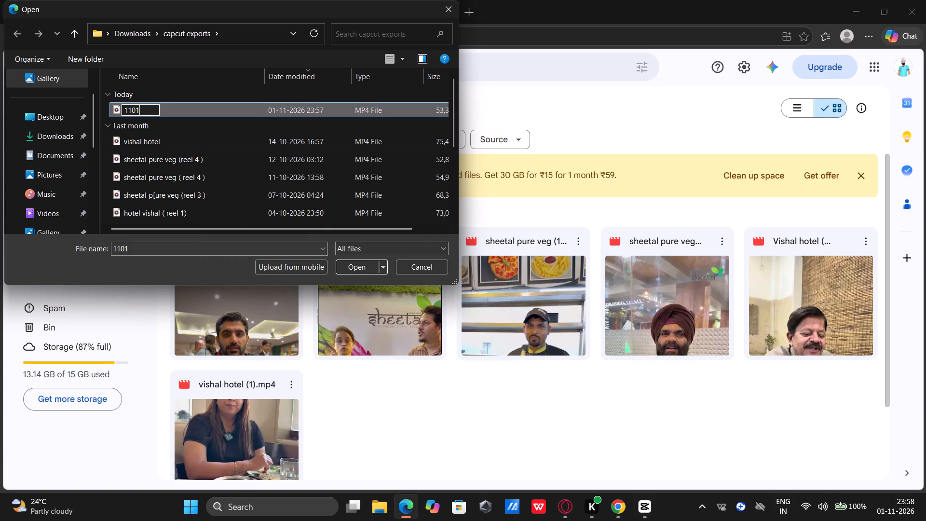
key(BackSpace)
key(BackSpace)
key(BackSpace)
key(BackSpace)
key(BackSpace)
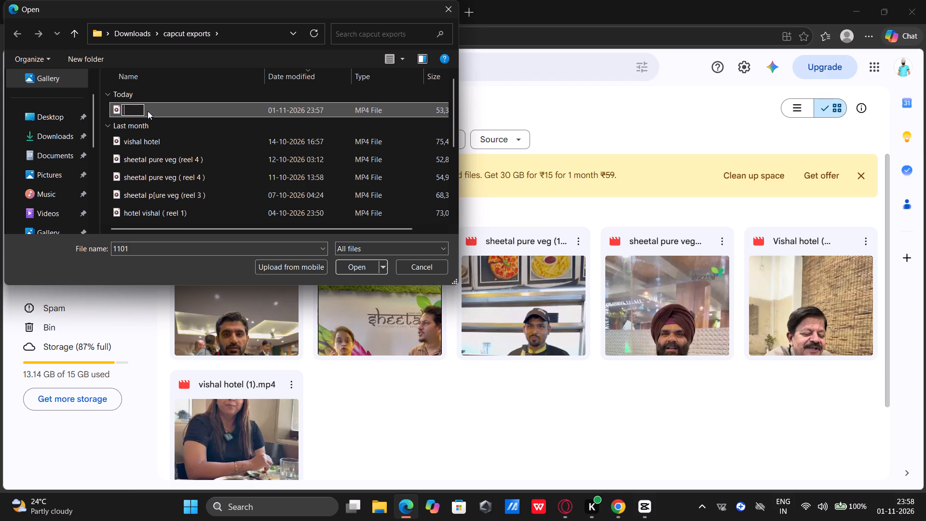
text(she)
text(etal)
key(space)
text(pure)
key(space)
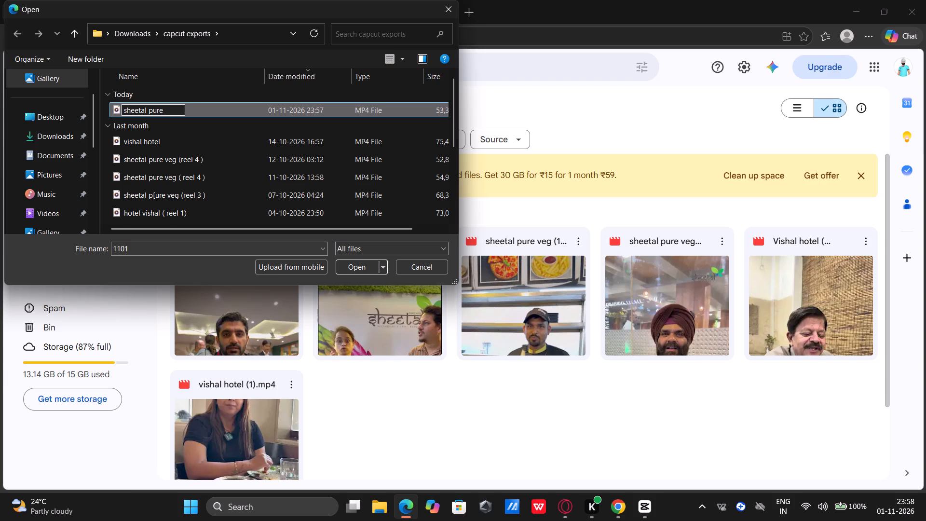
text(ve)
text(g)
key(space)
text(()
key(space)
text(fuc)
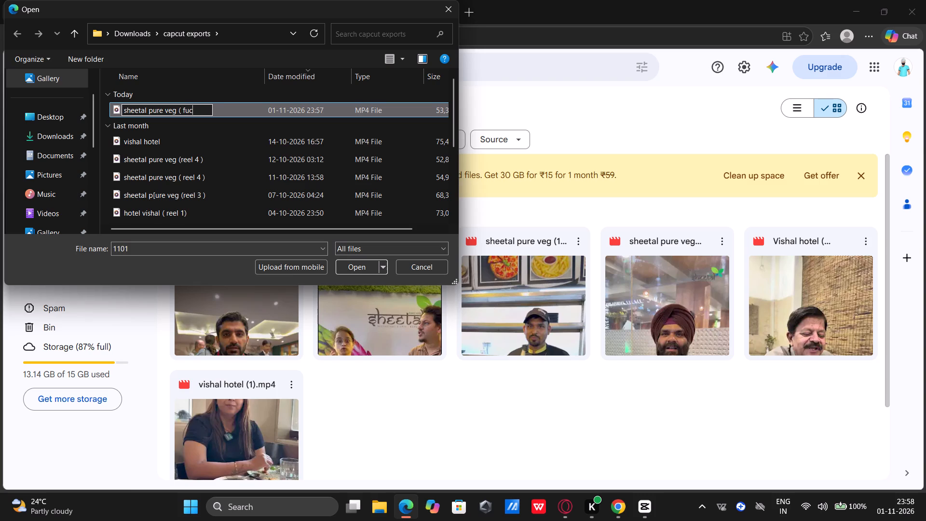
key(BackSpace)
key(BackSpace)
text(unction hall)
key(space)
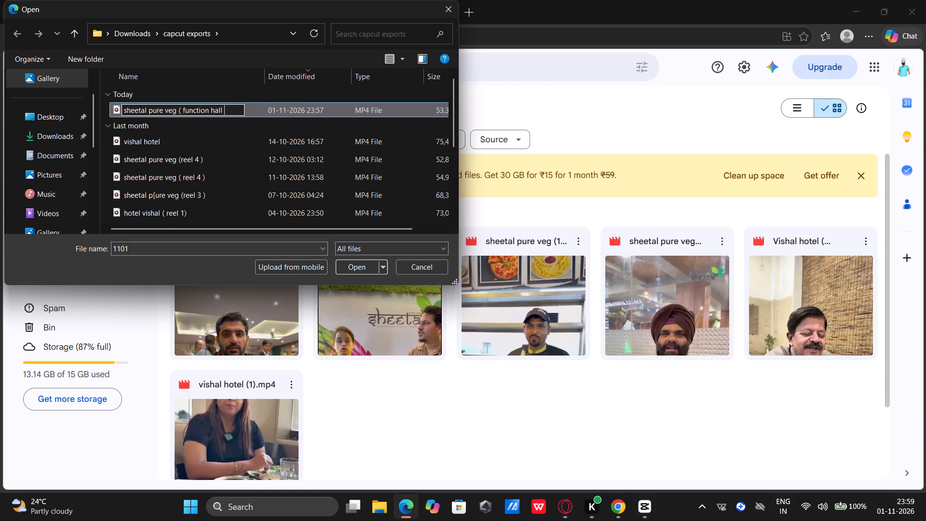
text(reel)
key(space)
key(shift+parenright)
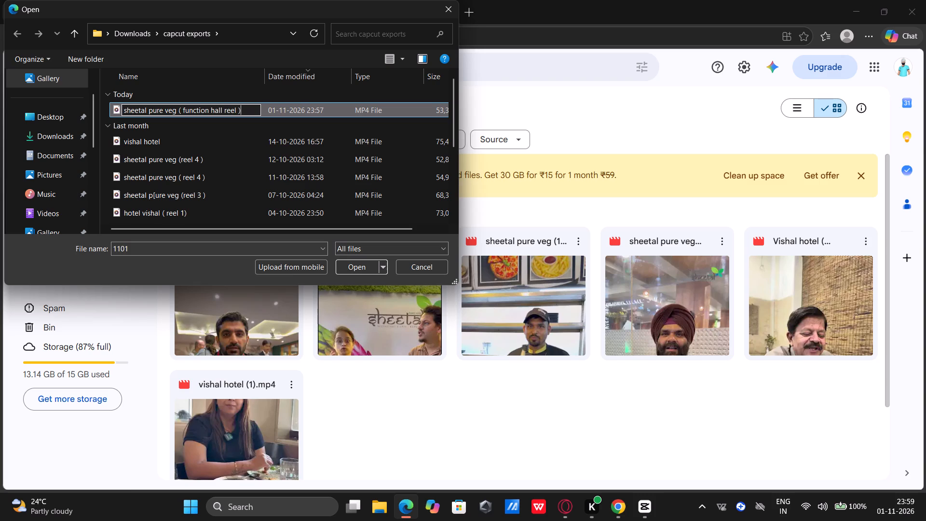
key(Return)
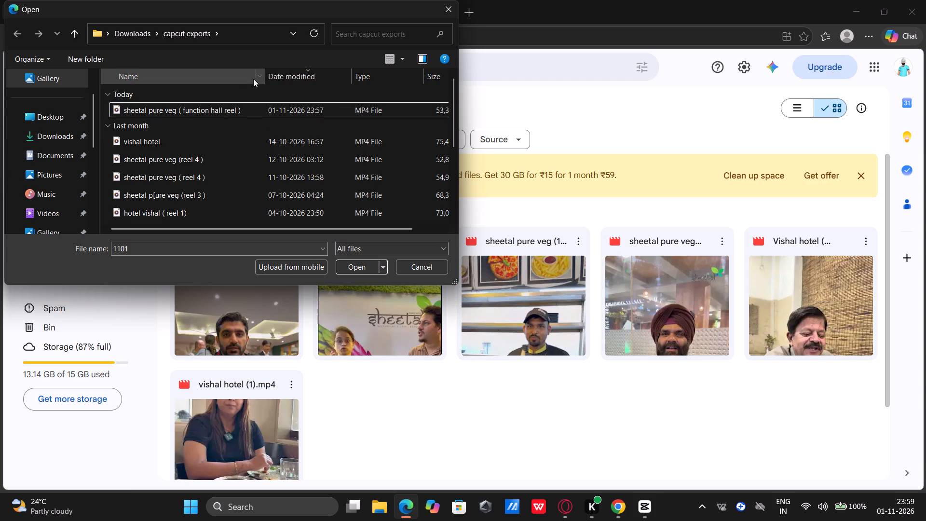
Upload the "sheetal pure veg ( function hall reel )" video to the shared Ready Reels folder.
click(245, 108)
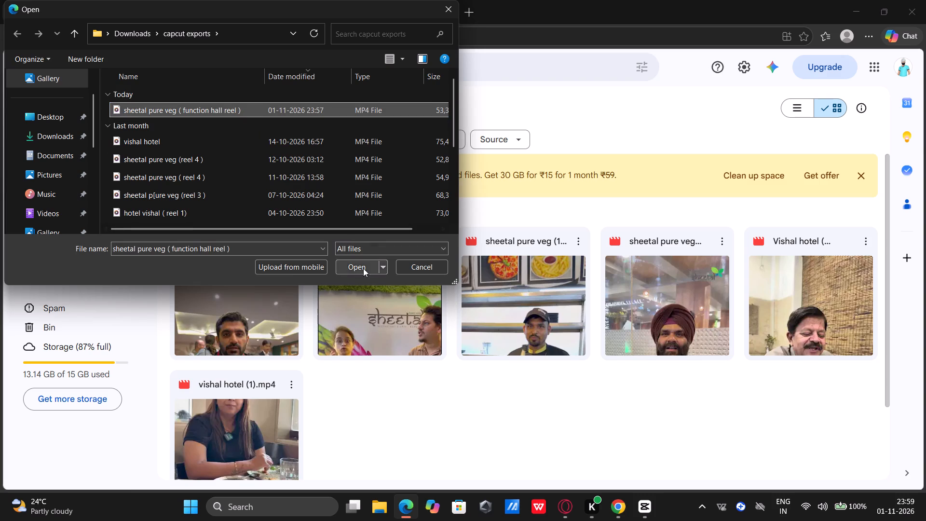
click(363, 268)
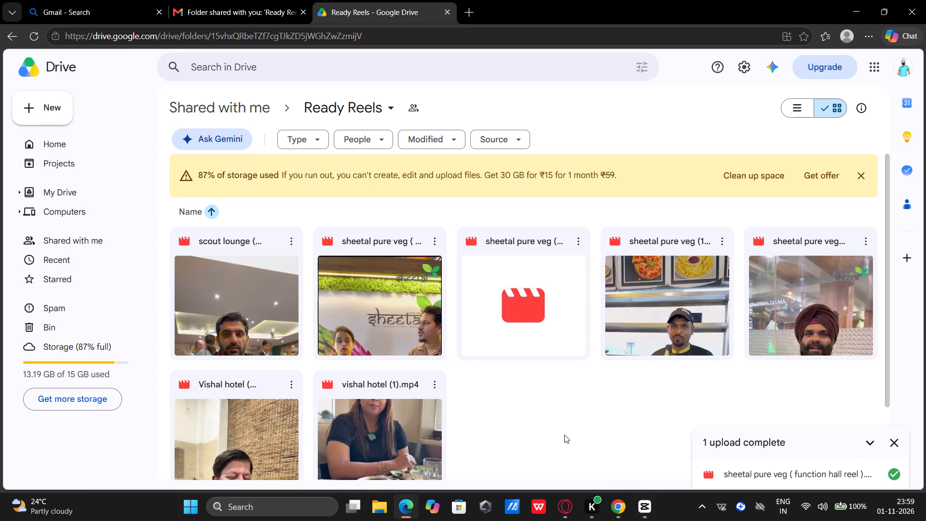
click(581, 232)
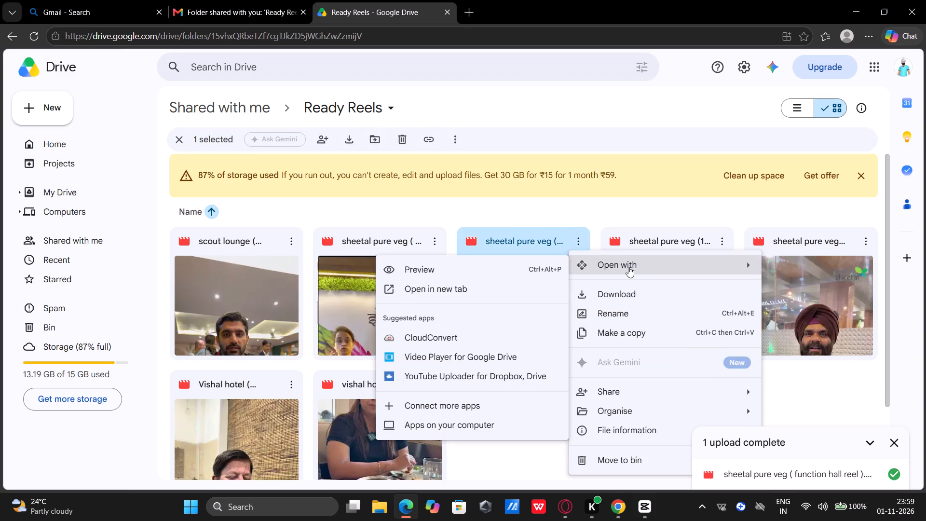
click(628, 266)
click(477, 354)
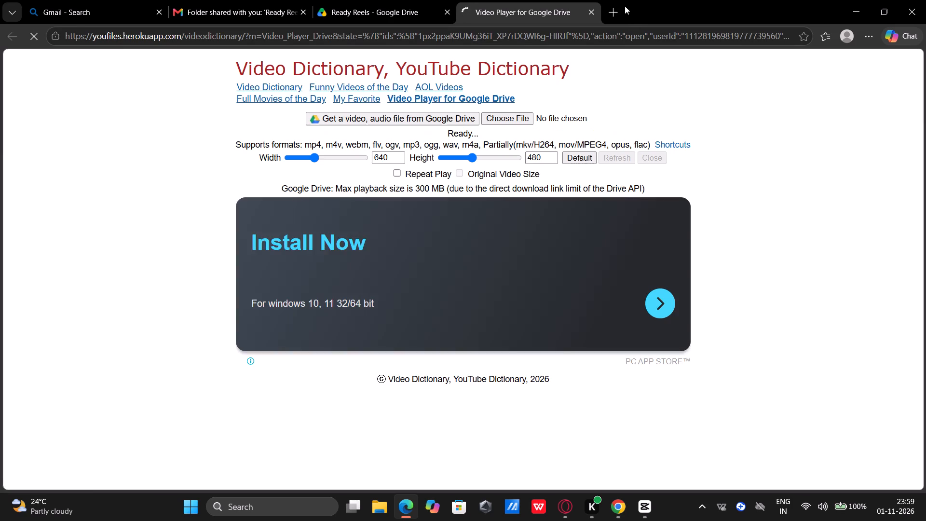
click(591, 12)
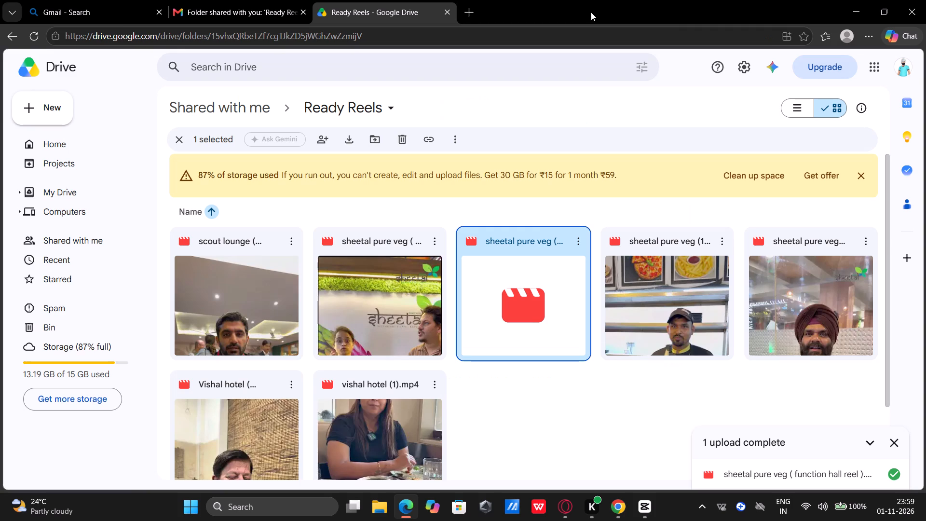
Preview the uploaded function hall reel in Drive to check the video, dismissing the processing notice.
double_click(514, 283)
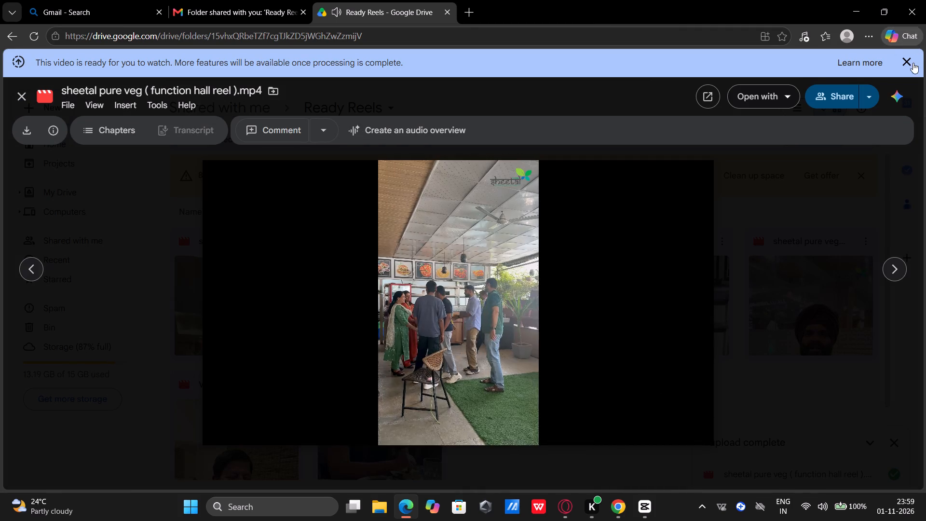
click(910, 58)
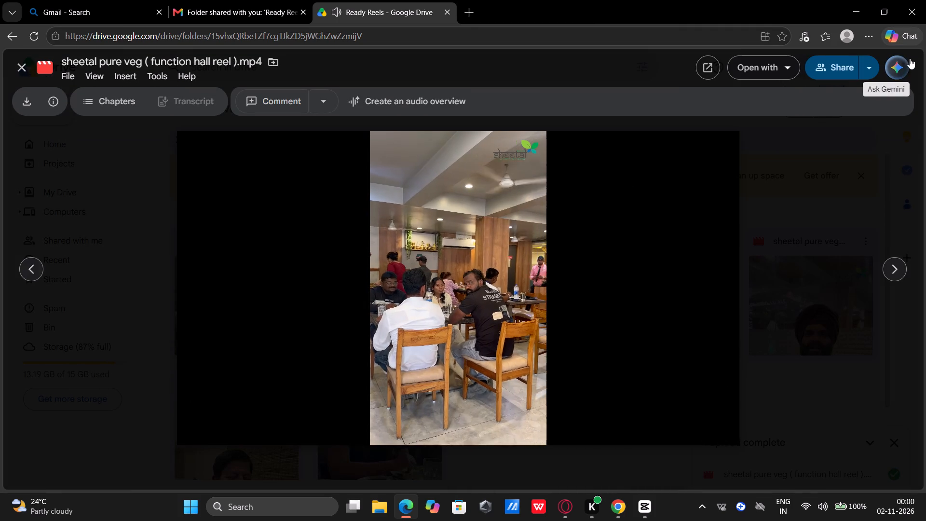
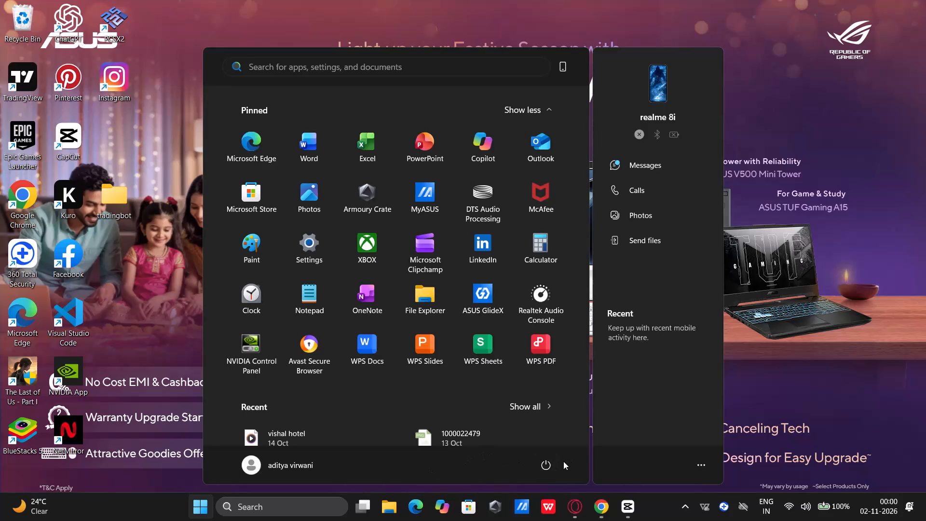
Shut down the computer.
click(555, 463)
click(570, 421)
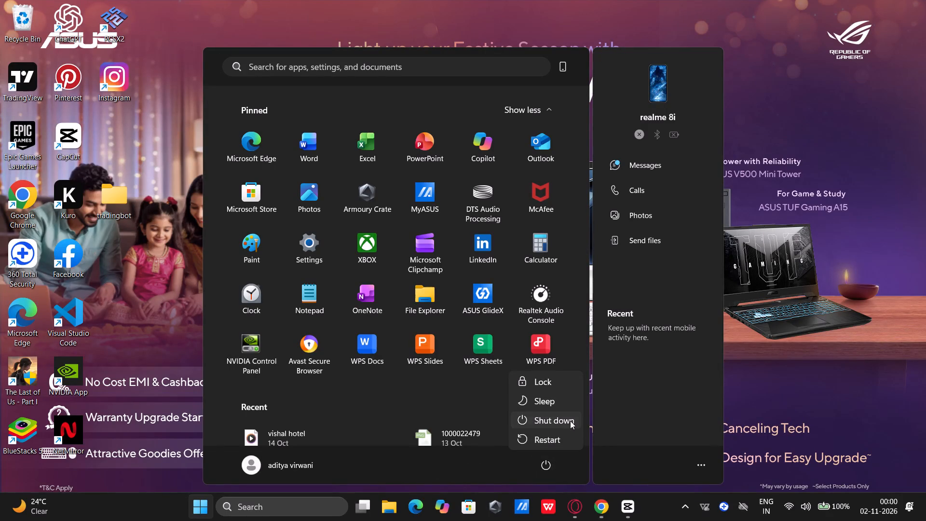